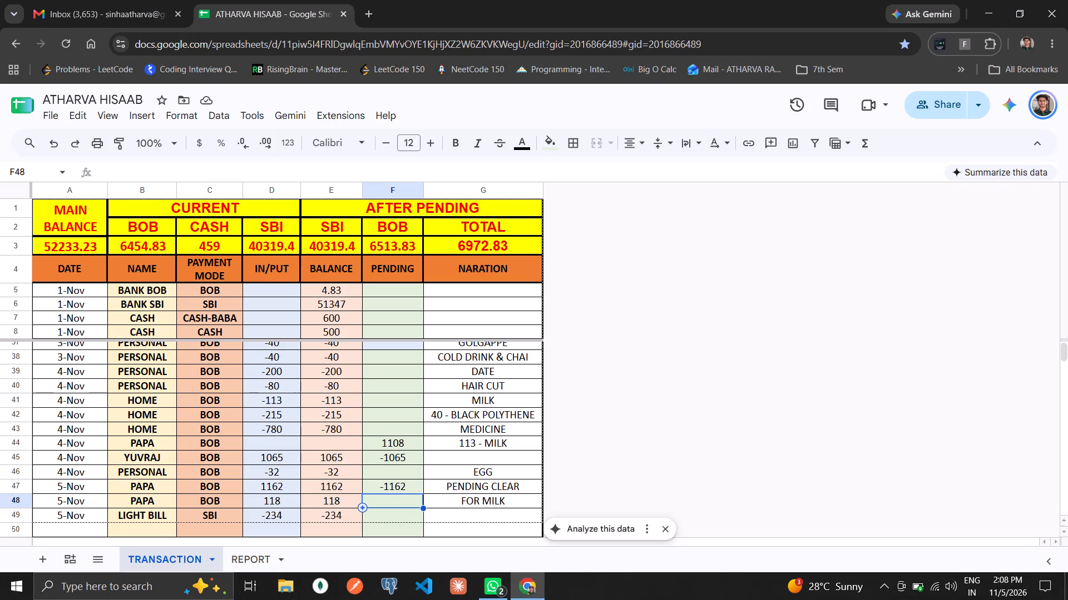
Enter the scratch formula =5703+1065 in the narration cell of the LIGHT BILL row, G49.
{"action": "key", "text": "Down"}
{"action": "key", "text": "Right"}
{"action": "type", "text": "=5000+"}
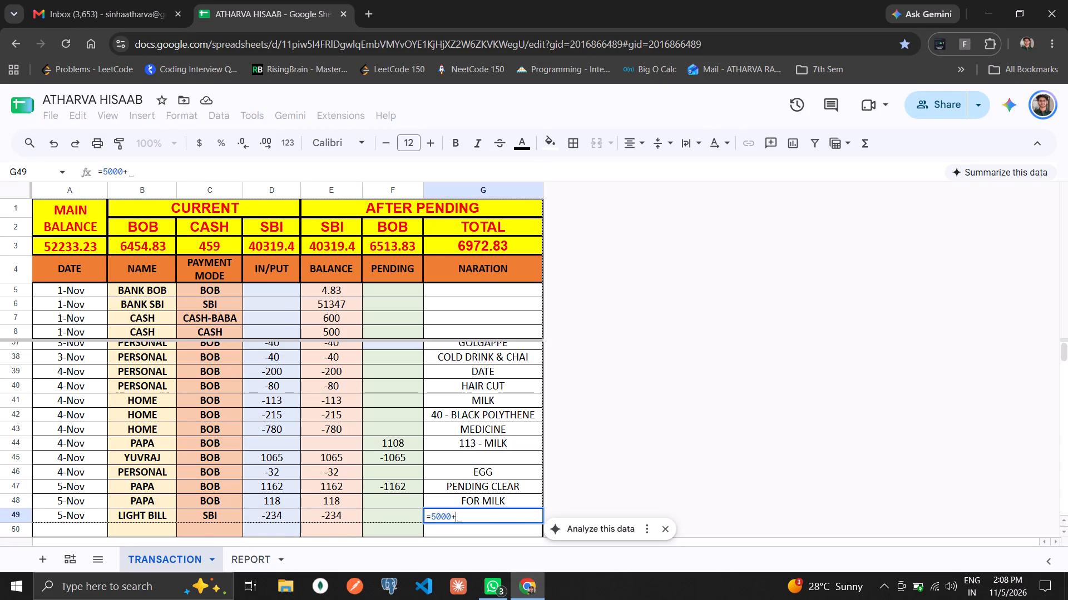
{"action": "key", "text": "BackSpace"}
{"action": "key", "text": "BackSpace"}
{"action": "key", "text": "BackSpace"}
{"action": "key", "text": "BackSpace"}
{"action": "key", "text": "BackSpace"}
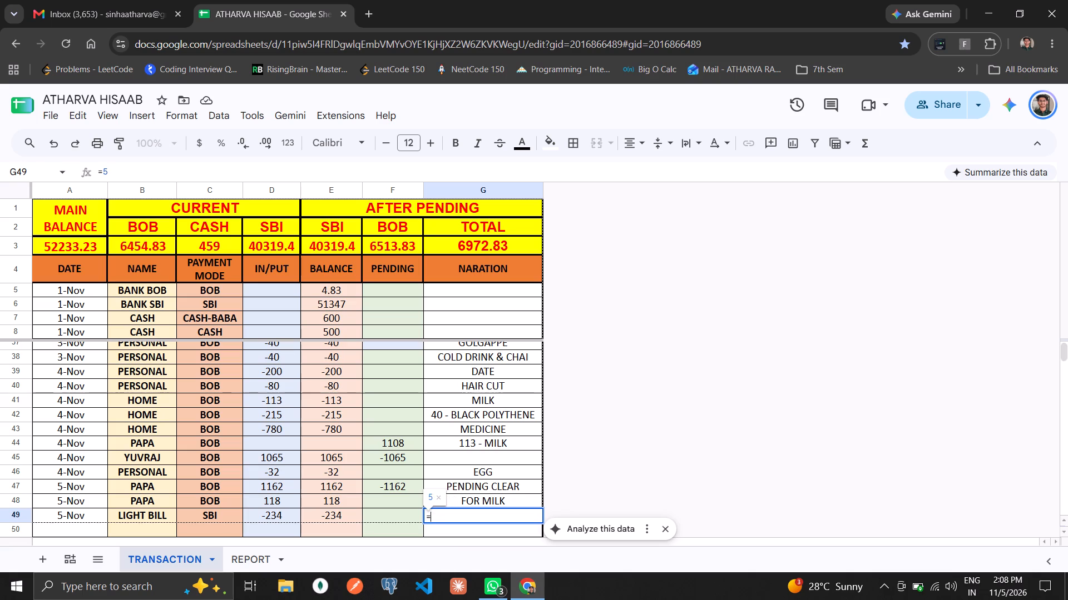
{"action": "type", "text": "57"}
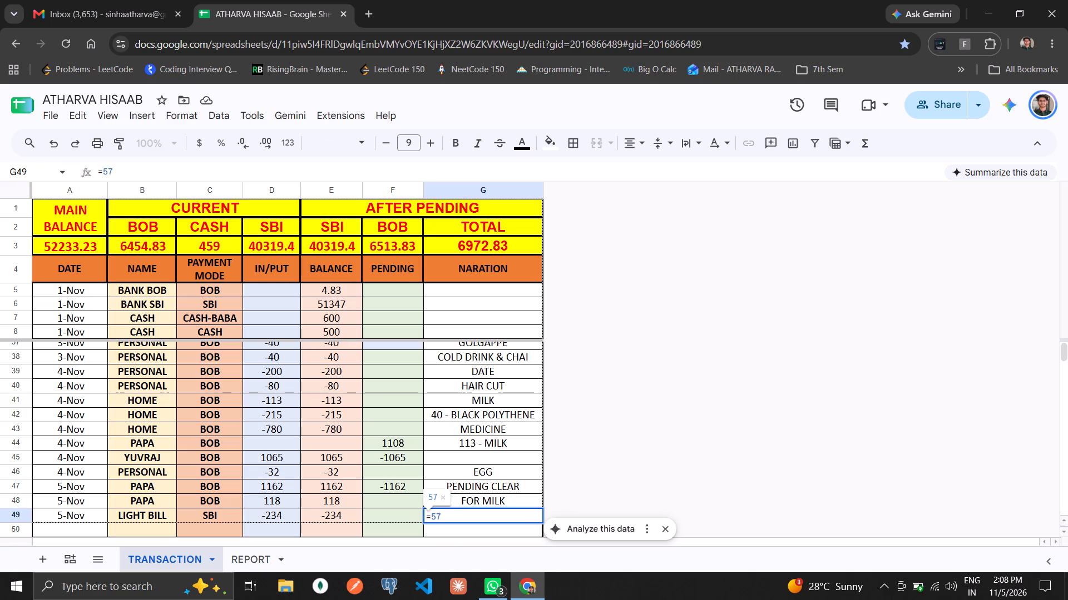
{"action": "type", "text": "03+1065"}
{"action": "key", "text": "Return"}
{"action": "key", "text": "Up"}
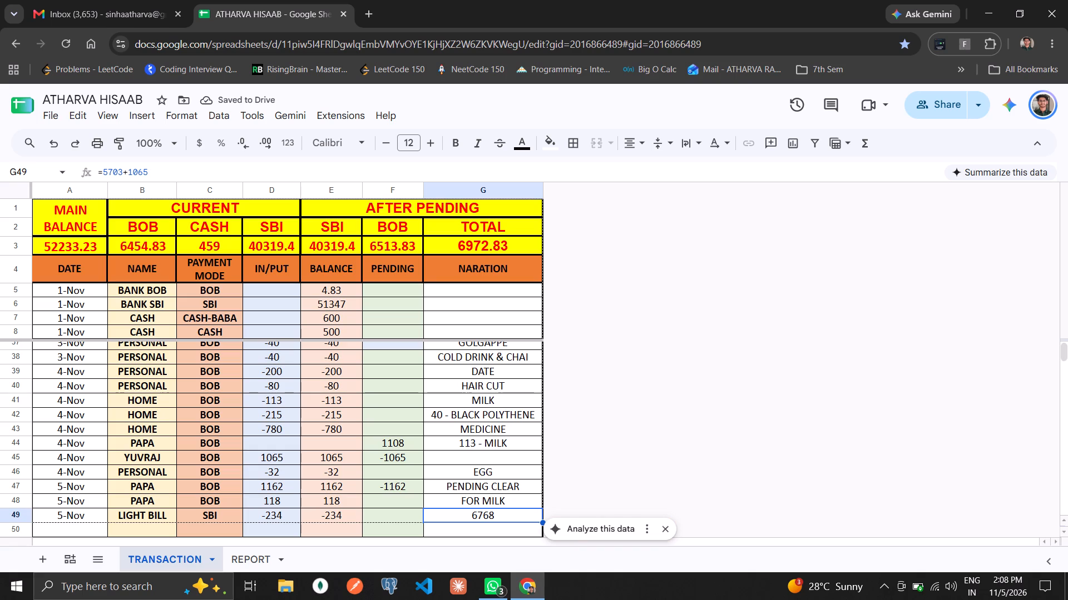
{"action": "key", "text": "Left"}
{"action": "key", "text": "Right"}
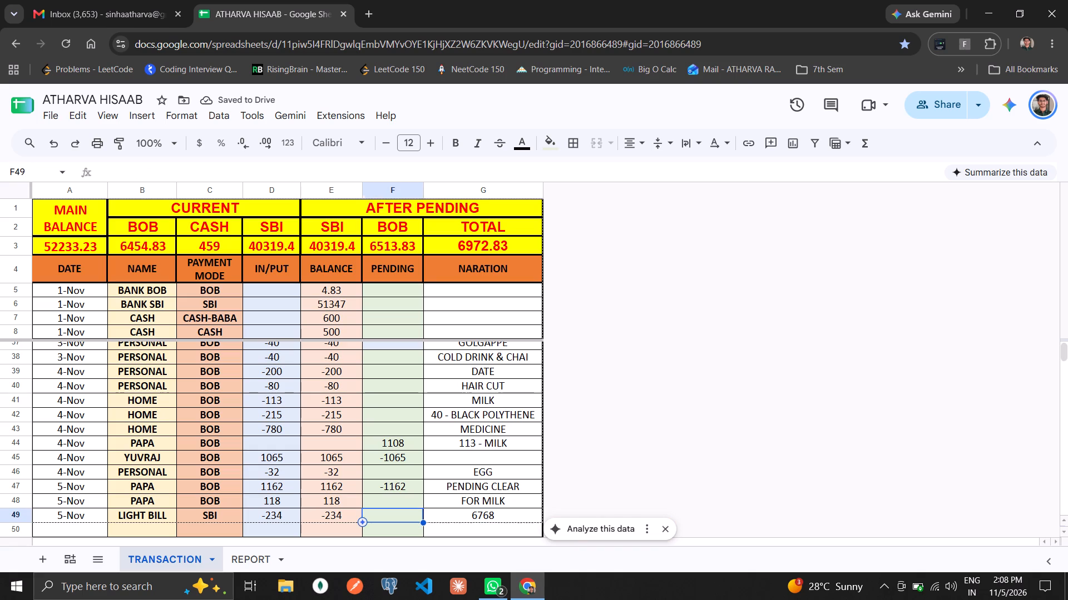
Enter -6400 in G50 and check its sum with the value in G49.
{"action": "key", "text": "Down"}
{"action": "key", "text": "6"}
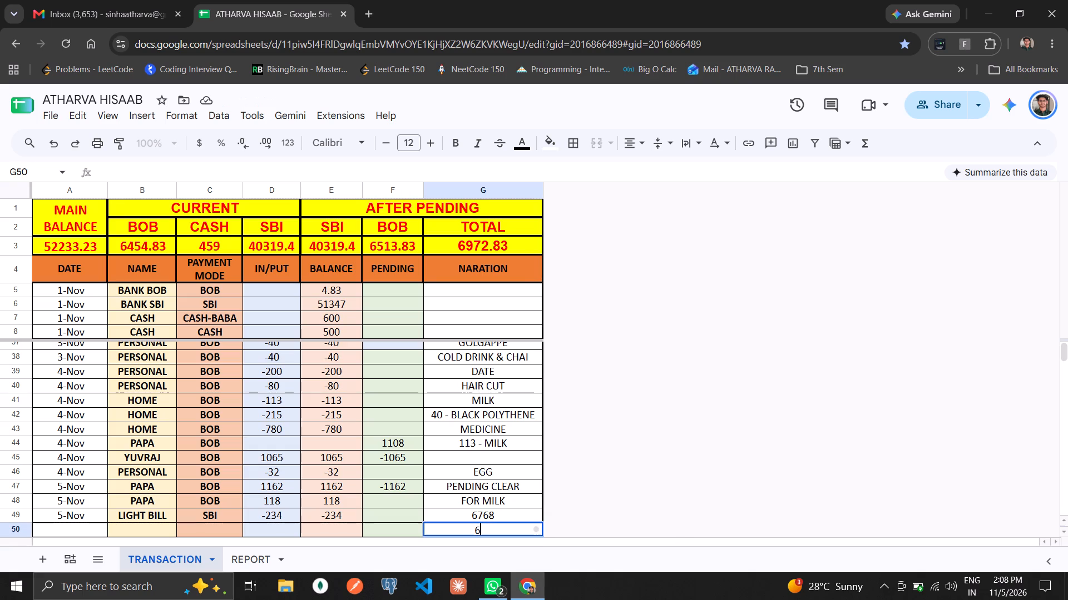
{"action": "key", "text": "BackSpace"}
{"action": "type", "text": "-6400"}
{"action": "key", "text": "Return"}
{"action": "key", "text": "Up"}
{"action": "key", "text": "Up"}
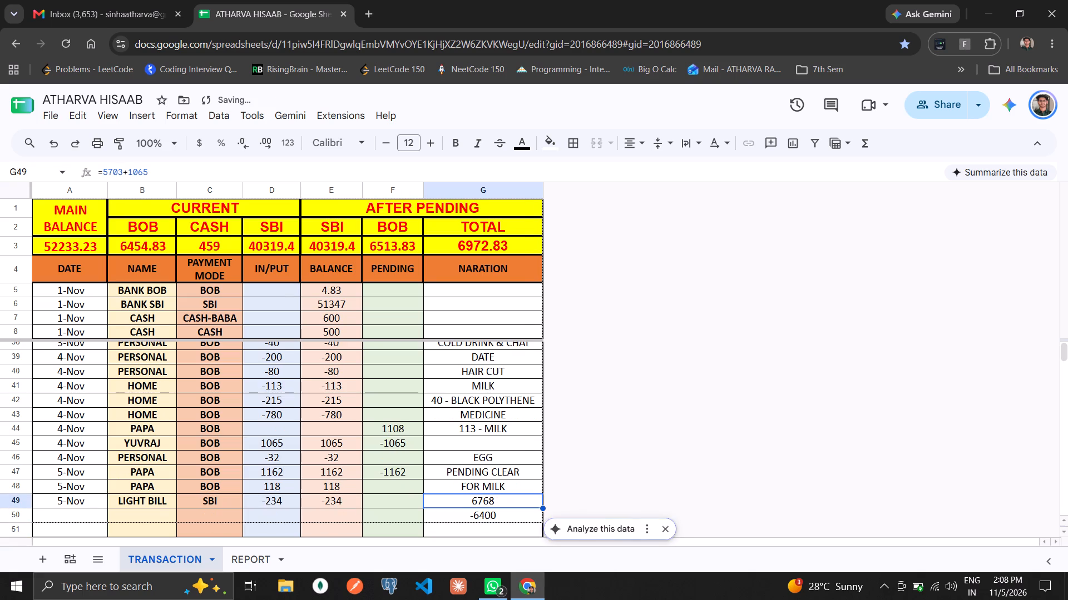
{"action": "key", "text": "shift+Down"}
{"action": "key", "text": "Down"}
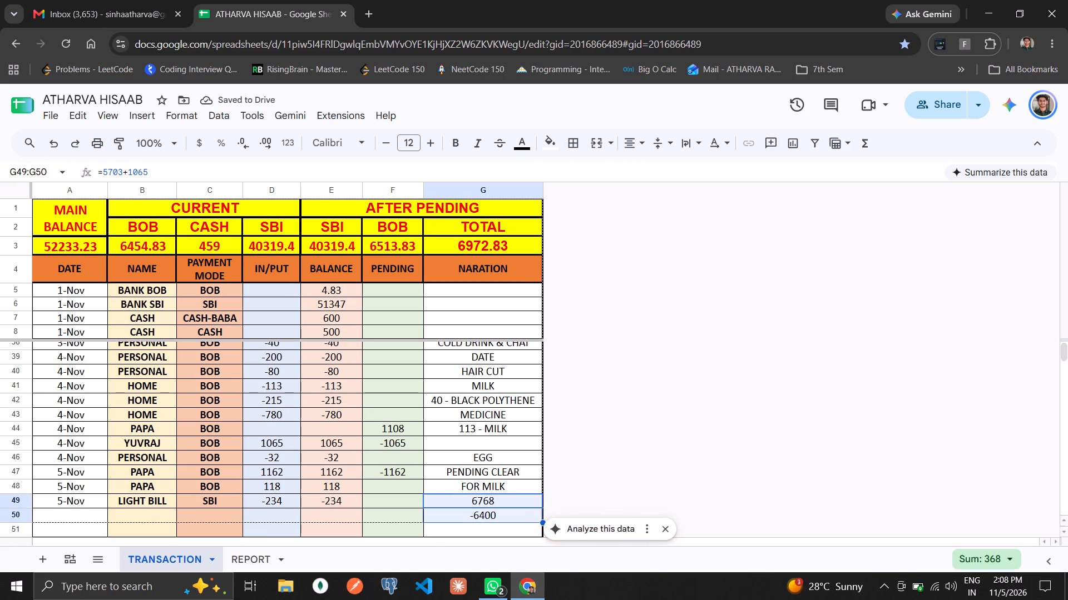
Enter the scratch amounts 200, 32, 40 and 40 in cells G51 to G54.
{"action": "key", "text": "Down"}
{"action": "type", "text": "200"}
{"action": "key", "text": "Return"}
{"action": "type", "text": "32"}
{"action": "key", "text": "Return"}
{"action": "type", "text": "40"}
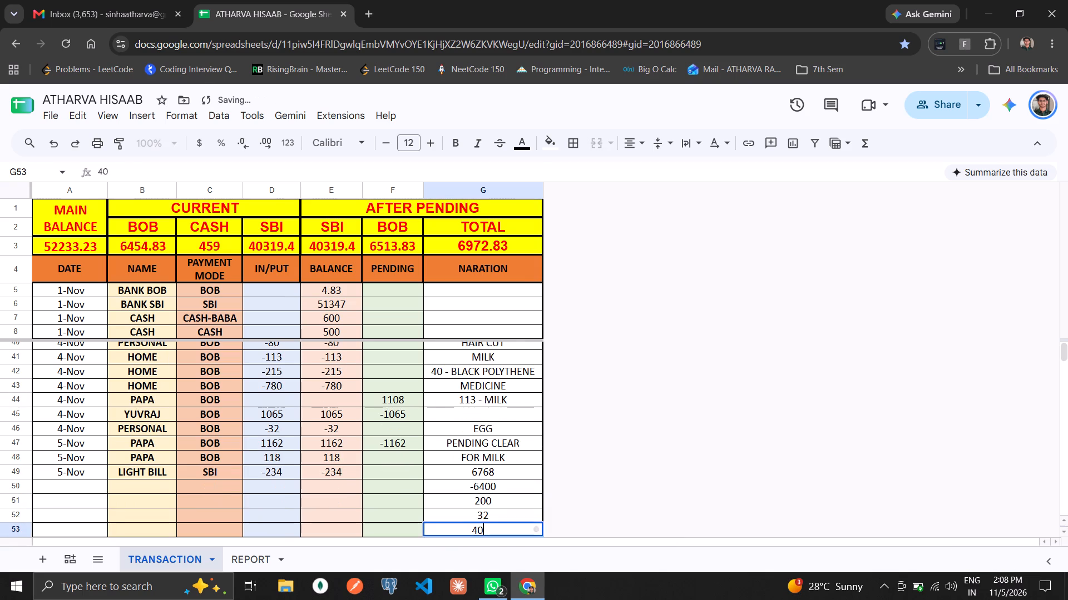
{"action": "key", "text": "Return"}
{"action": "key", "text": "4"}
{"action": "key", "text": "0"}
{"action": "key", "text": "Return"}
Check the sum of the scratch amounts in G51:G54 and the sum of G49:G50.
{"action": "key", "text": "Up"}
{"action": "key", "text": "Up"}
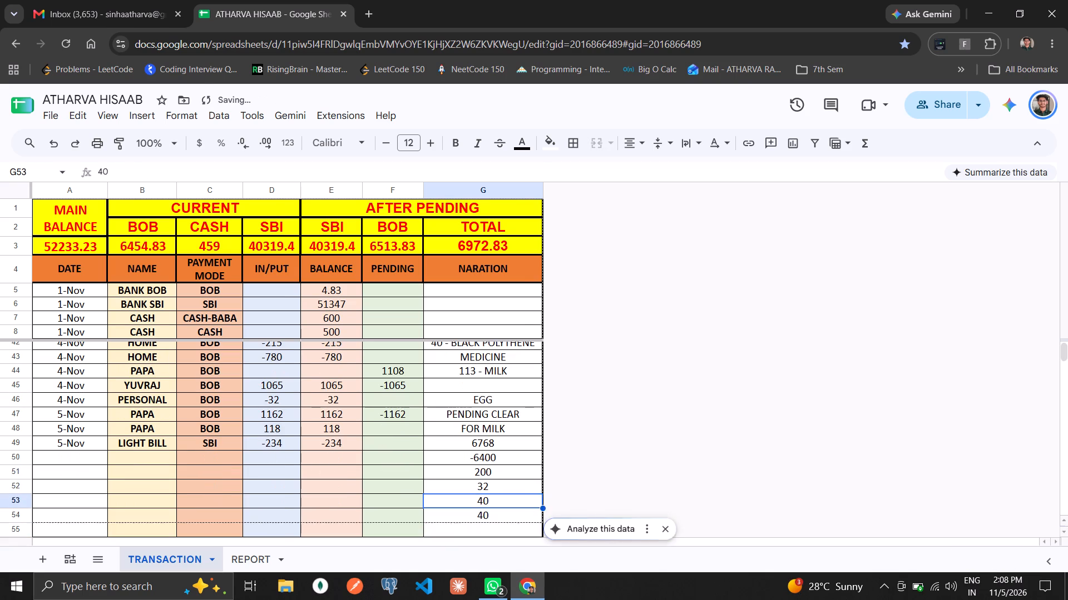
{"action": "key", "text": "Up"}
{"action": "key", "text": "Up"}
{"action": "key", "text": "shift+Down"}
{"action": "key", "text": "shift+Down"}
{"action": "key", "text": "shift+Down"}
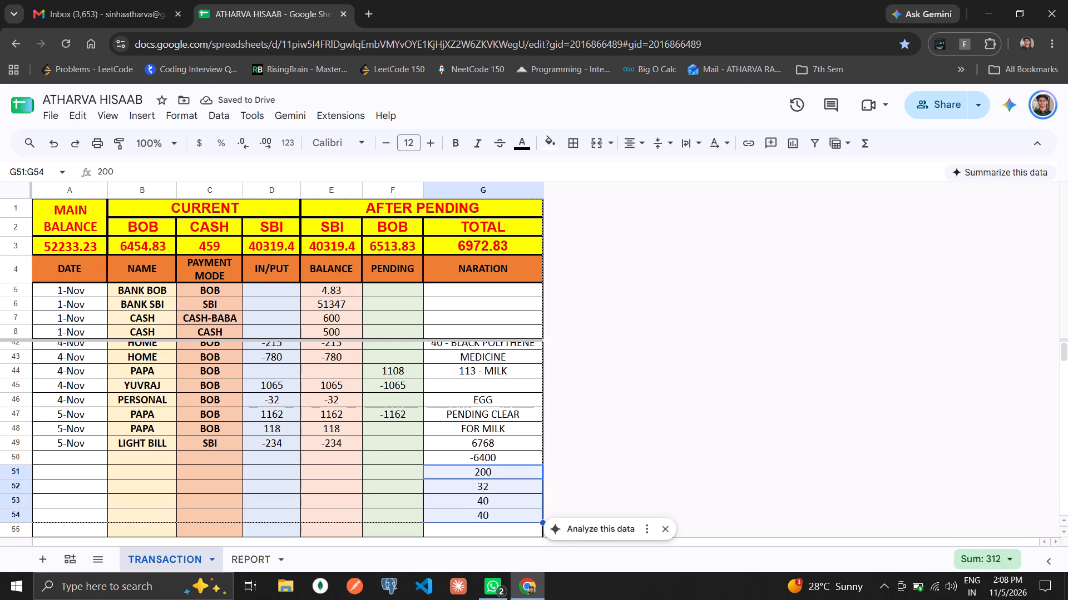
{"action": "key", "text": "Up"}
{"action": "key", "text": "Up"}
{"action": "key", "text": "shift+Down"}
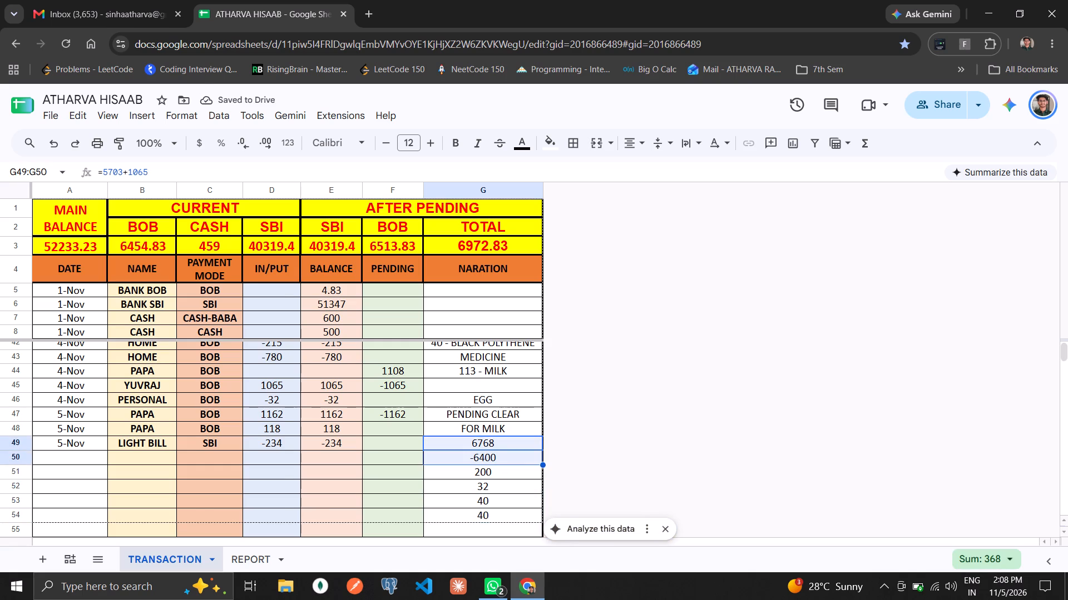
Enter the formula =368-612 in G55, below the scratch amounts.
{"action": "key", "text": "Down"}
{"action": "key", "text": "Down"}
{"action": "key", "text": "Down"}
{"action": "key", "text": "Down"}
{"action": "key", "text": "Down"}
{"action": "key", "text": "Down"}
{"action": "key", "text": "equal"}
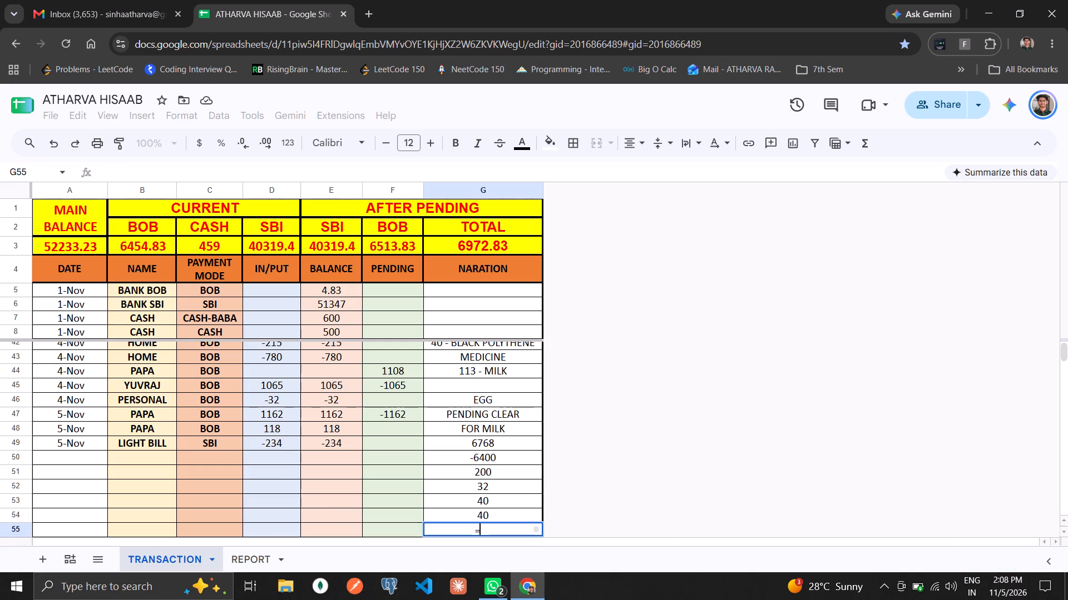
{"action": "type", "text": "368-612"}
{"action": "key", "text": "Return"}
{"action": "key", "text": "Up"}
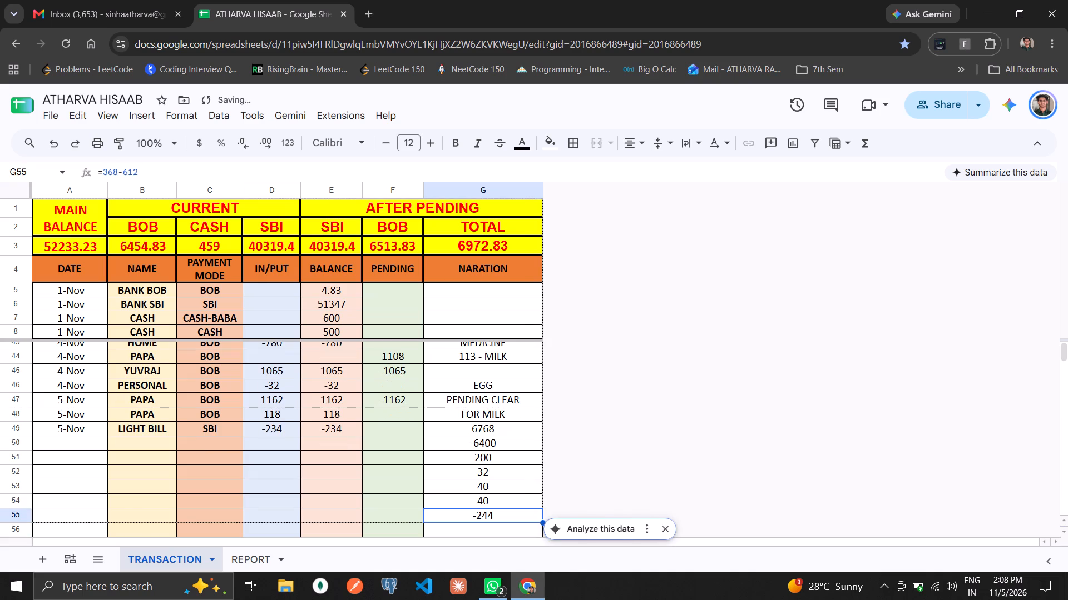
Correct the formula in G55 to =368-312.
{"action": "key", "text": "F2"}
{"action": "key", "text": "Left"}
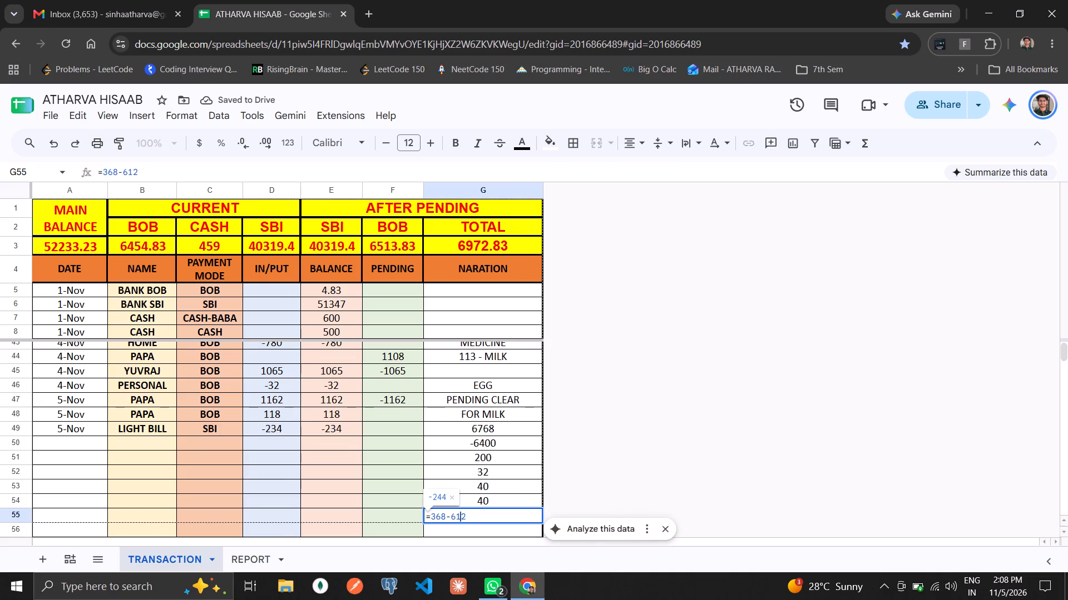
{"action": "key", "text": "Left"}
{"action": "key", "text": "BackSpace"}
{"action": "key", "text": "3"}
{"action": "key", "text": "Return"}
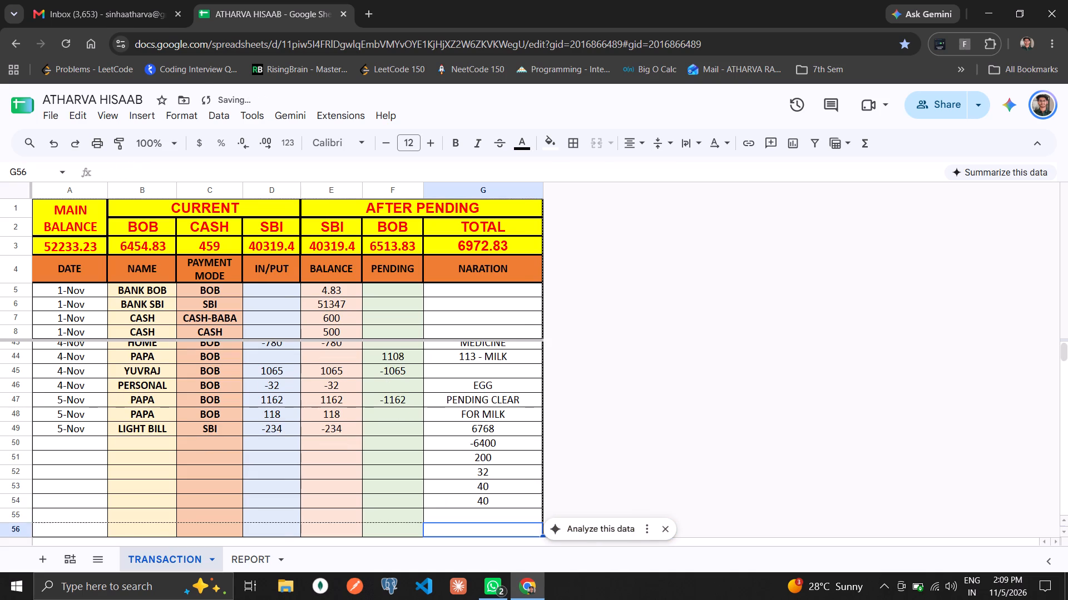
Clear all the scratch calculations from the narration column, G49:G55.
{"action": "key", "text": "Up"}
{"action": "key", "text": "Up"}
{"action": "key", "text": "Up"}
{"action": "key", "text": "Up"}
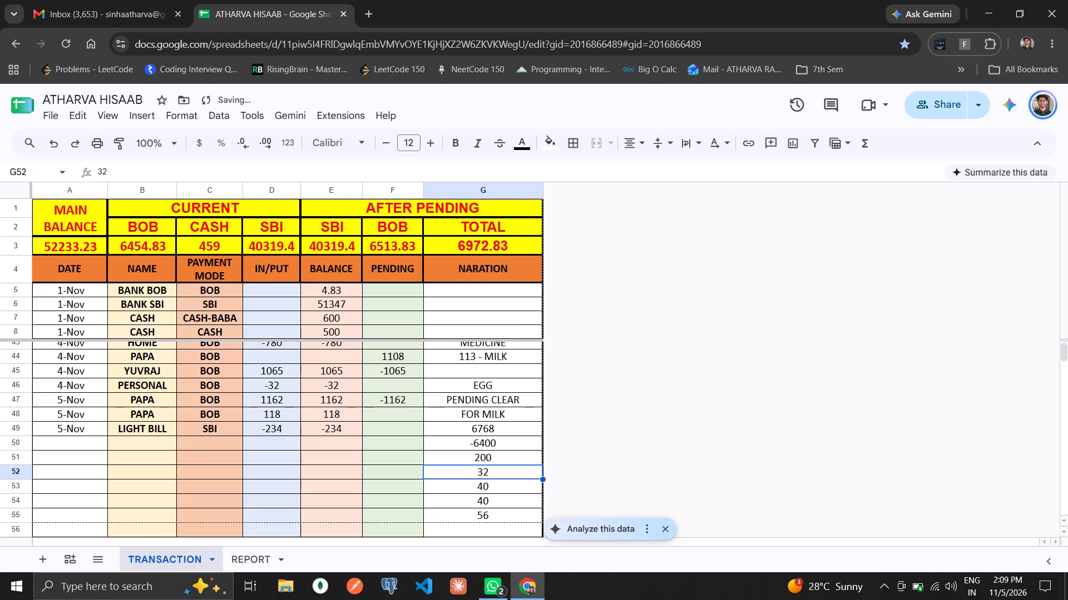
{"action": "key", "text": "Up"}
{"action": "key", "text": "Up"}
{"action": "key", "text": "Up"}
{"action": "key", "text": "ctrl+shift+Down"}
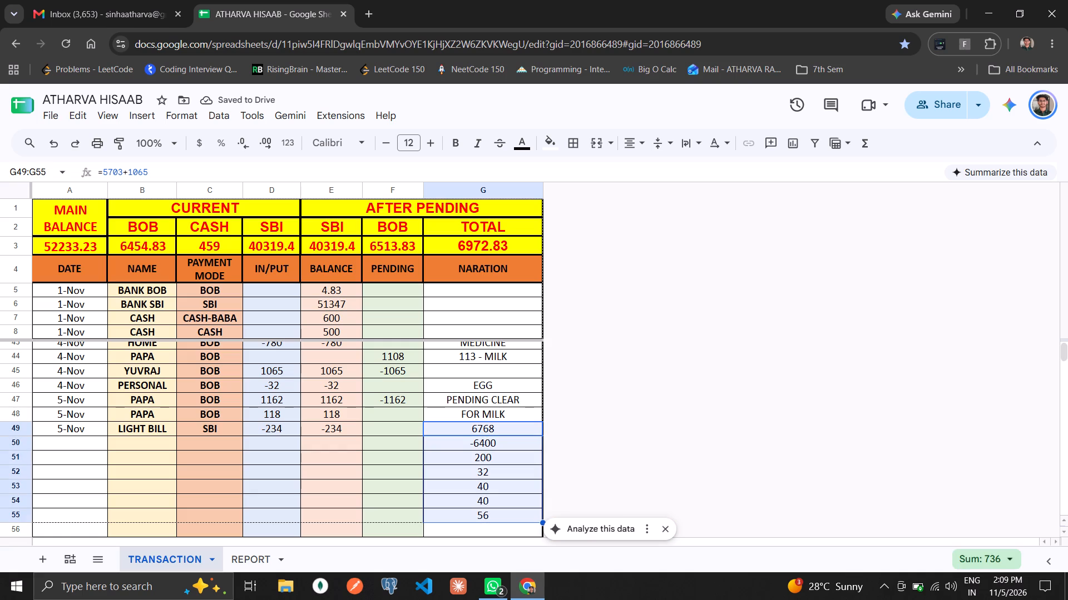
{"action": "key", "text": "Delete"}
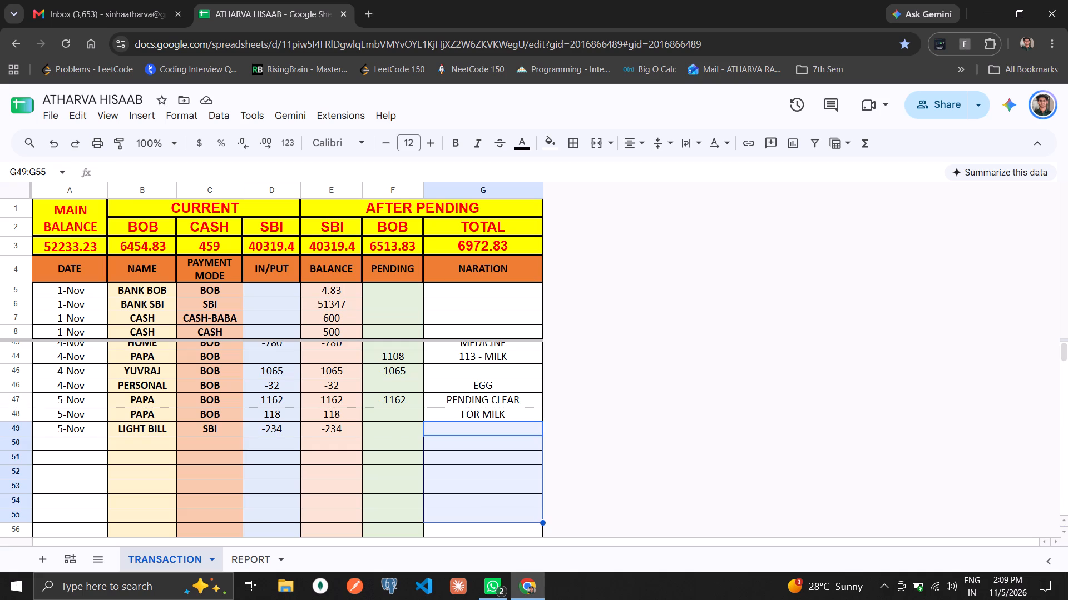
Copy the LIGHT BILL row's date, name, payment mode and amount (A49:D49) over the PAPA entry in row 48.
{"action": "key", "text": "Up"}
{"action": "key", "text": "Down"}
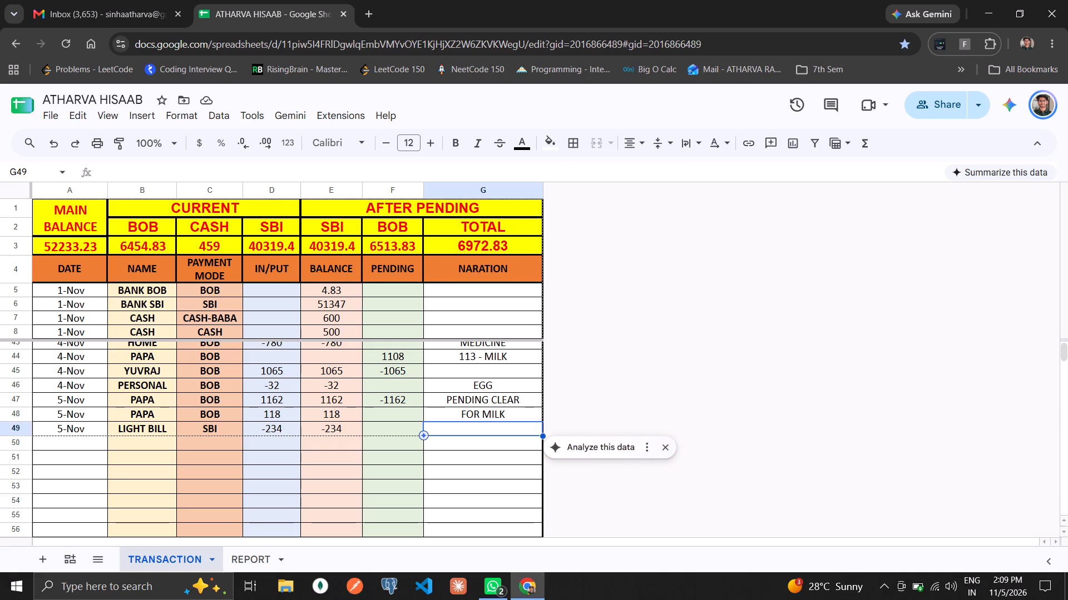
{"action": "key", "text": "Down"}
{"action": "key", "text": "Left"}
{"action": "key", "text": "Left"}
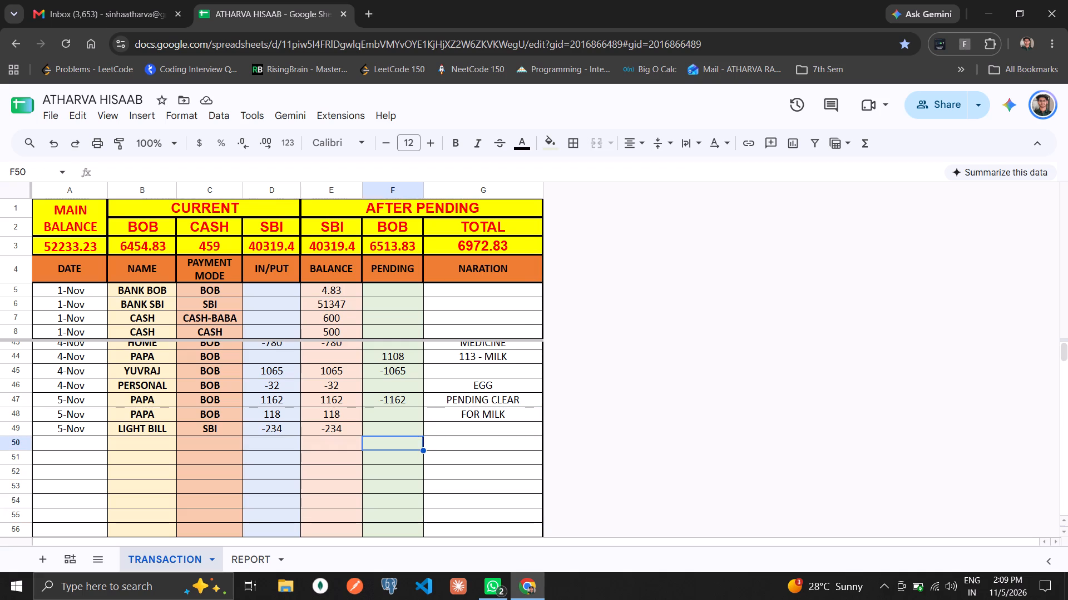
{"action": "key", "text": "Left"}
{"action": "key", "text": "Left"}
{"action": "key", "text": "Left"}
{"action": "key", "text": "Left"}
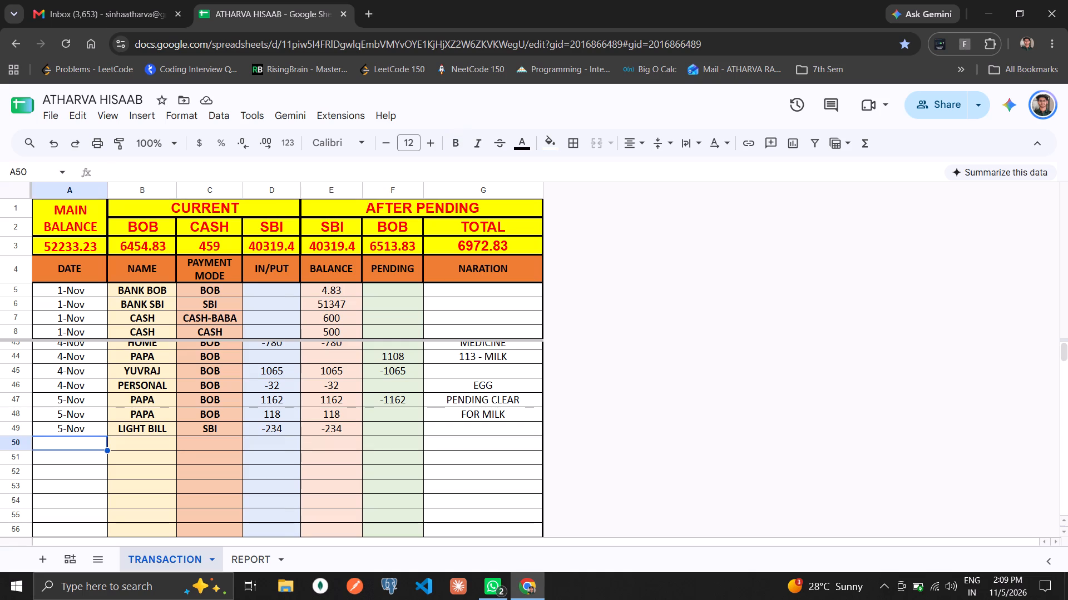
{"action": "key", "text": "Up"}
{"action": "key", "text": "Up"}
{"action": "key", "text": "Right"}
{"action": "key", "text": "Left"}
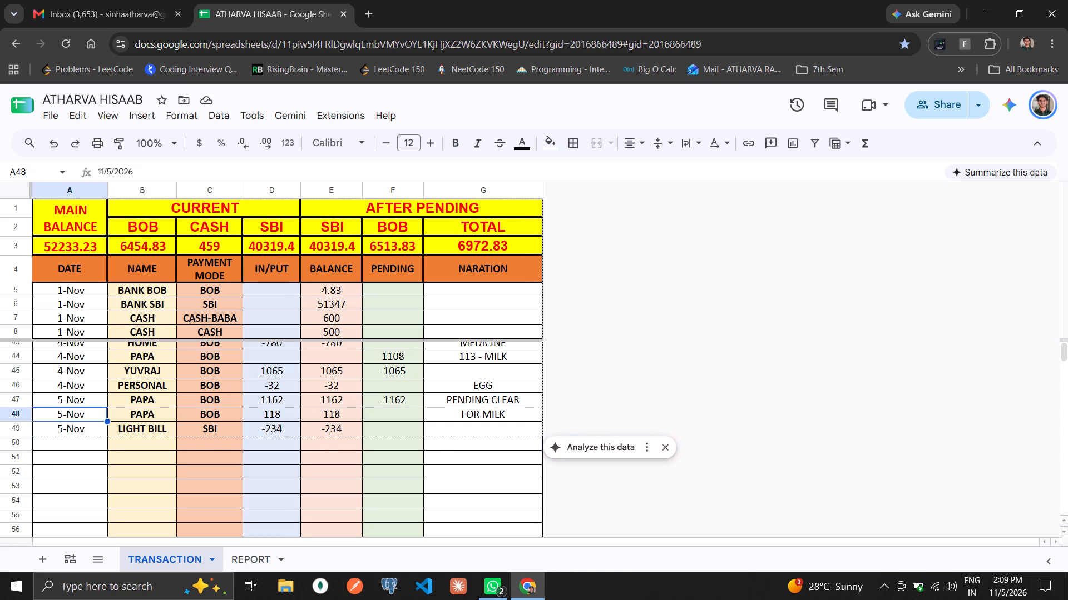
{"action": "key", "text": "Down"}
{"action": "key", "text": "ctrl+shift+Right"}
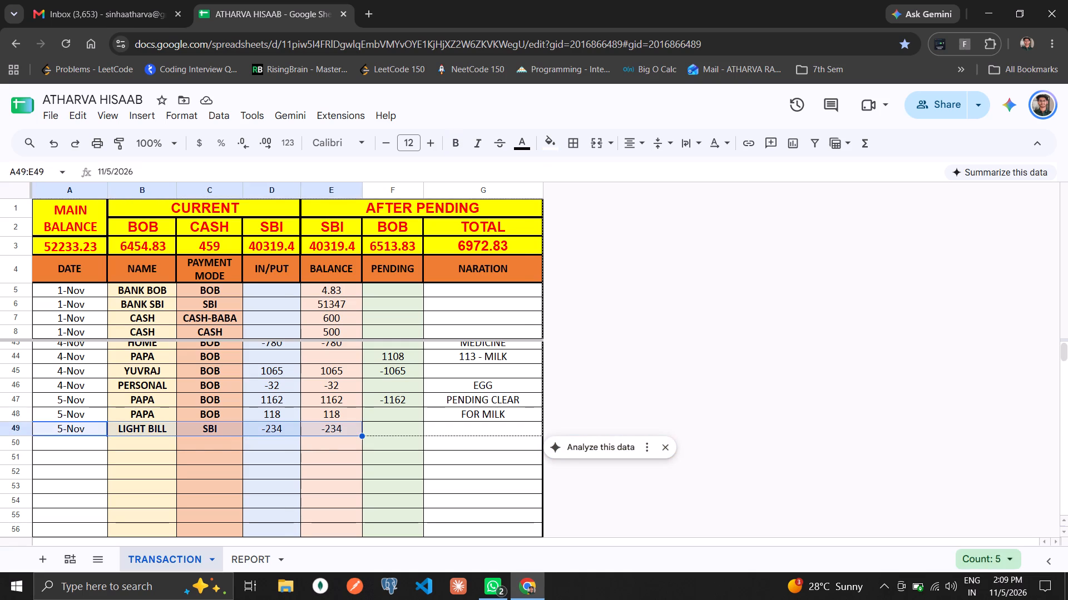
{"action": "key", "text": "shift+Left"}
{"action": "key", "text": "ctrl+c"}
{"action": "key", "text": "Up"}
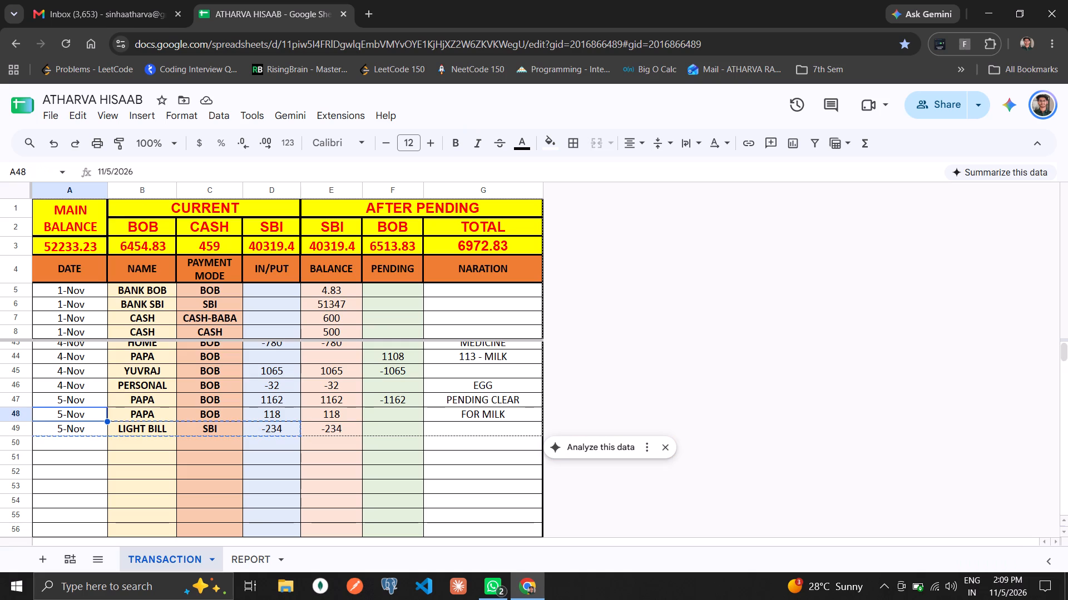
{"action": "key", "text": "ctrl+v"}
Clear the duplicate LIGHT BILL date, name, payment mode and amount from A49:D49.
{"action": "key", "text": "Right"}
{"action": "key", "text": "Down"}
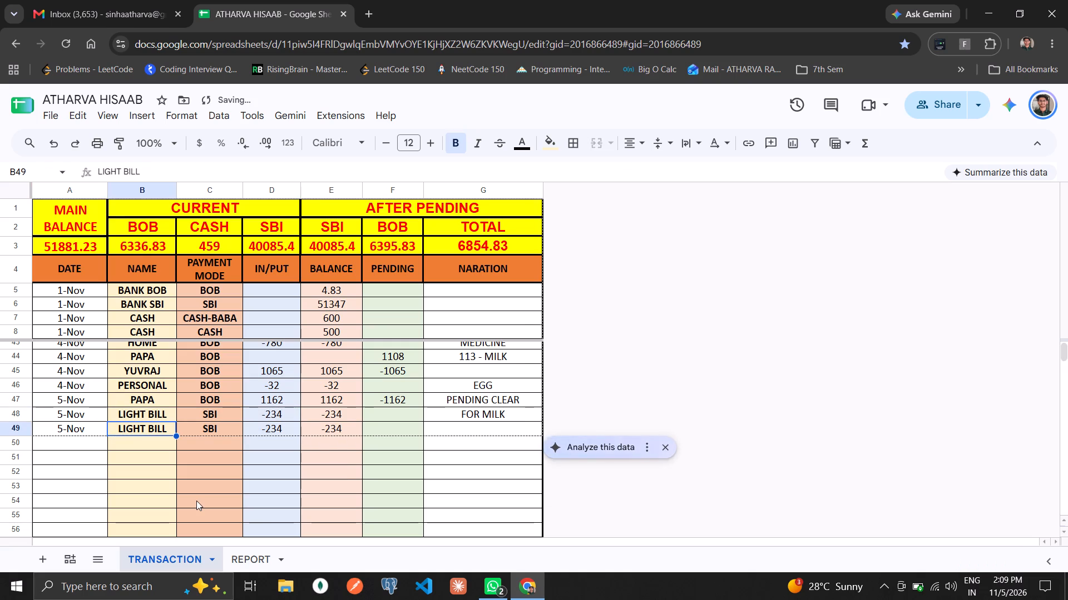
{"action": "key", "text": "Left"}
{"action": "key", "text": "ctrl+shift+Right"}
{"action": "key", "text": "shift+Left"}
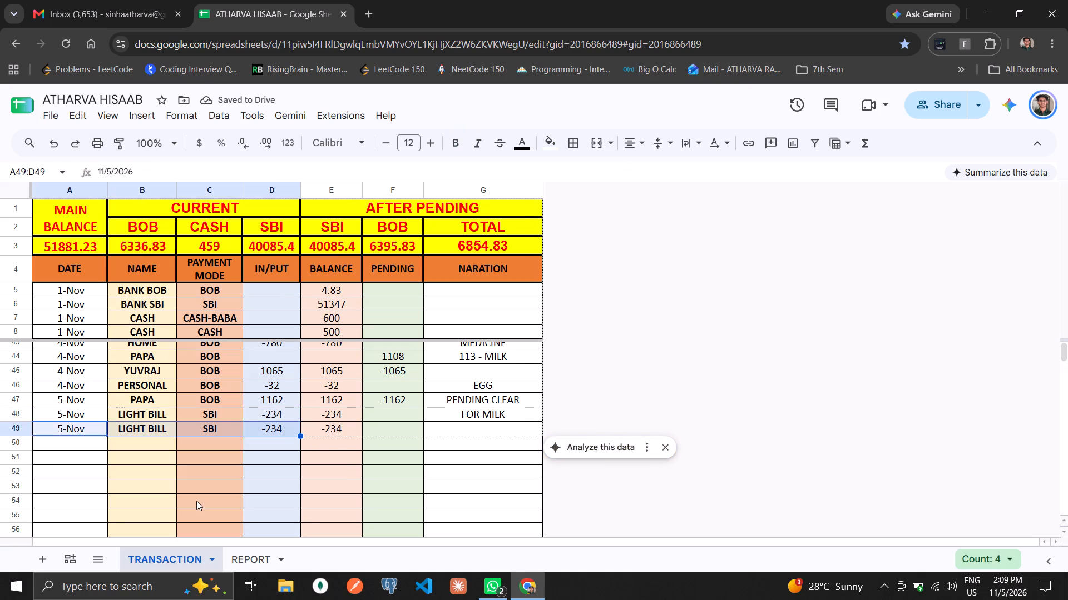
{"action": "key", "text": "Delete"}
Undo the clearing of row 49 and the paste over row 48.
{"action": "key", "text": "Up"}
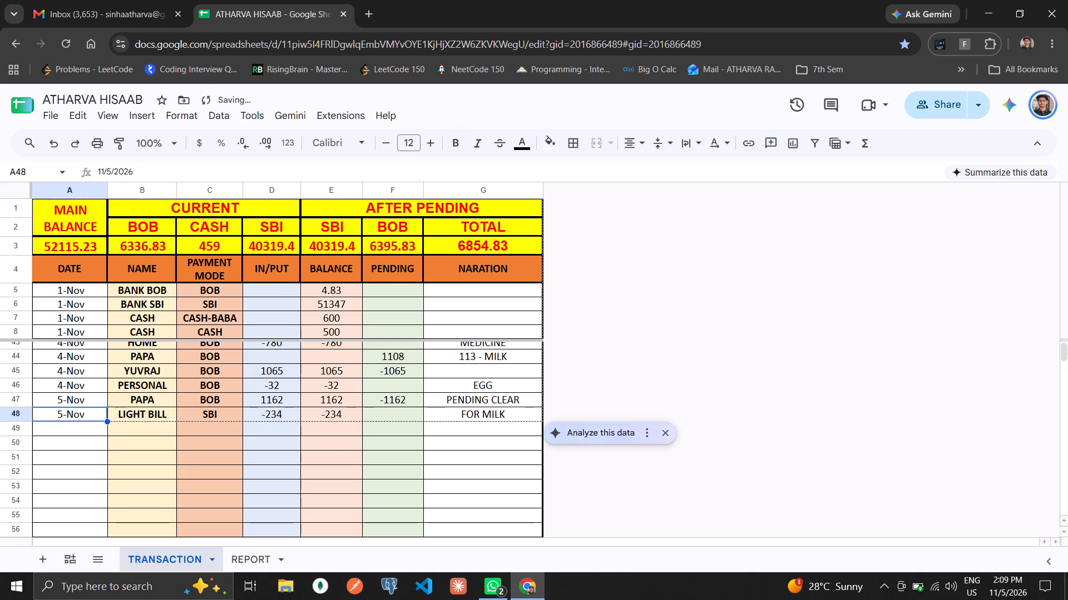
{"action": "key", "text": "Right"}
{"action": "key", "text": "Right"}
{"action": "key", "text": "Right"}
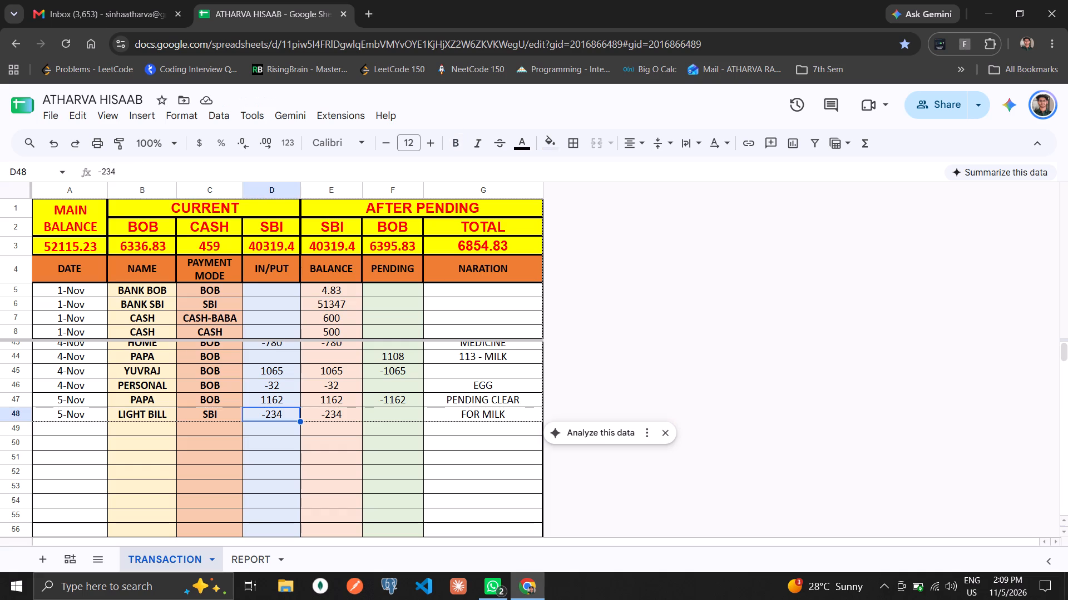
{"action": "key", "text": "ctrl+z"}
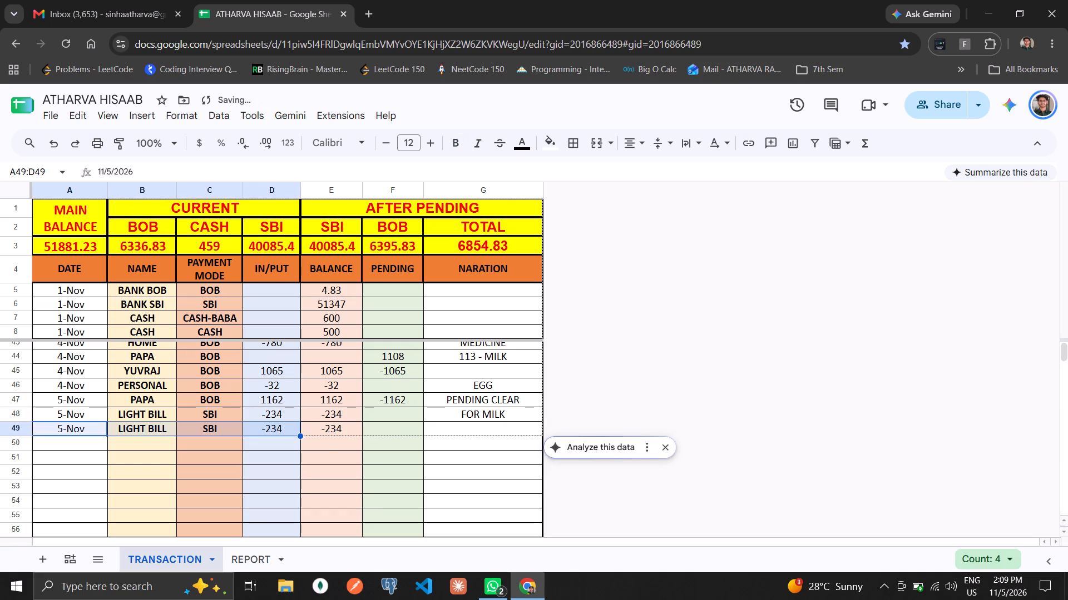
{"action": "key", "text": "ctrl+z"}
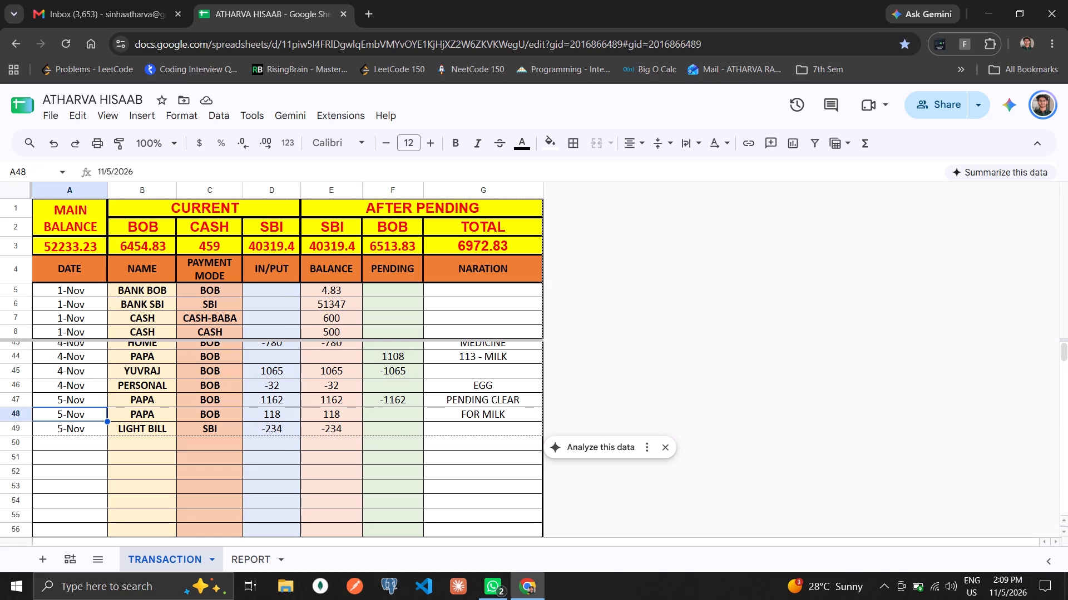
Select the IN/PUT amount of the 5-Nov PAPA entry for milk, D48.
{"action": "key", "text": "Right"}
{"action": "key", "text": "Right"}
{"action": "key", "text": "Right"}
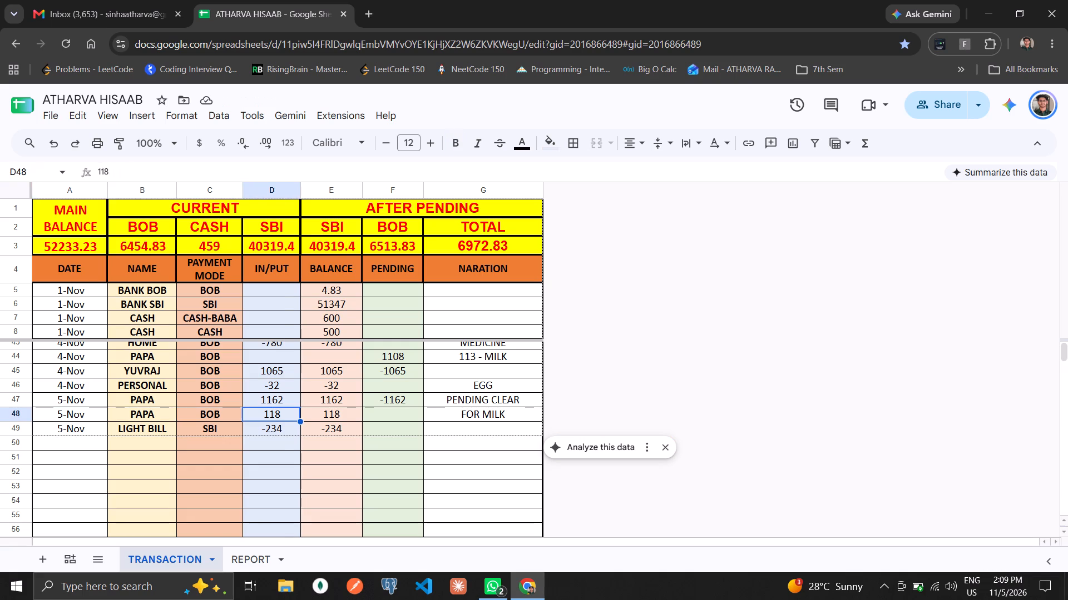
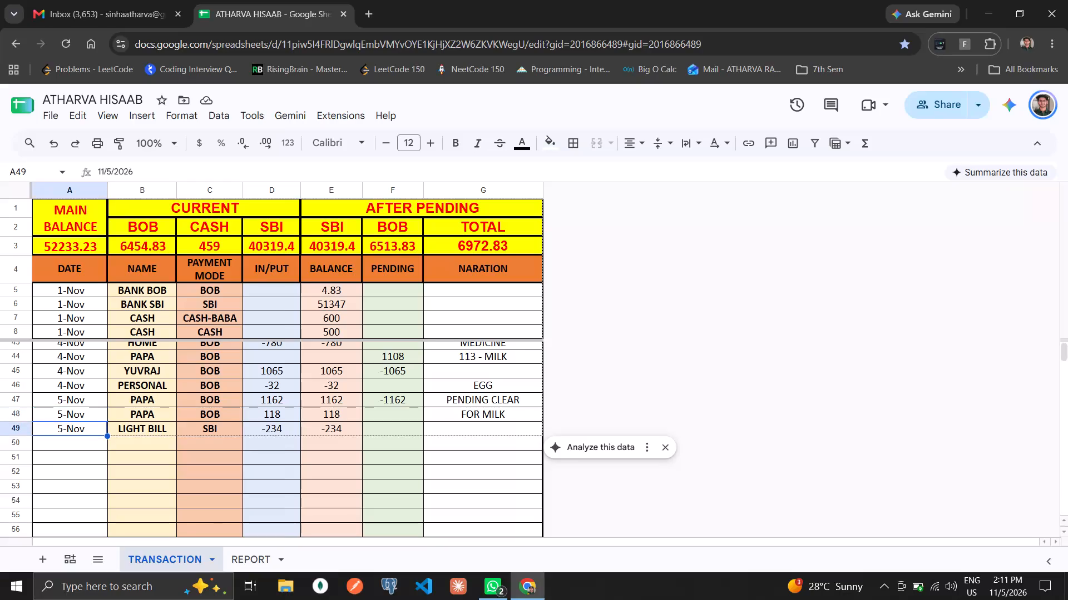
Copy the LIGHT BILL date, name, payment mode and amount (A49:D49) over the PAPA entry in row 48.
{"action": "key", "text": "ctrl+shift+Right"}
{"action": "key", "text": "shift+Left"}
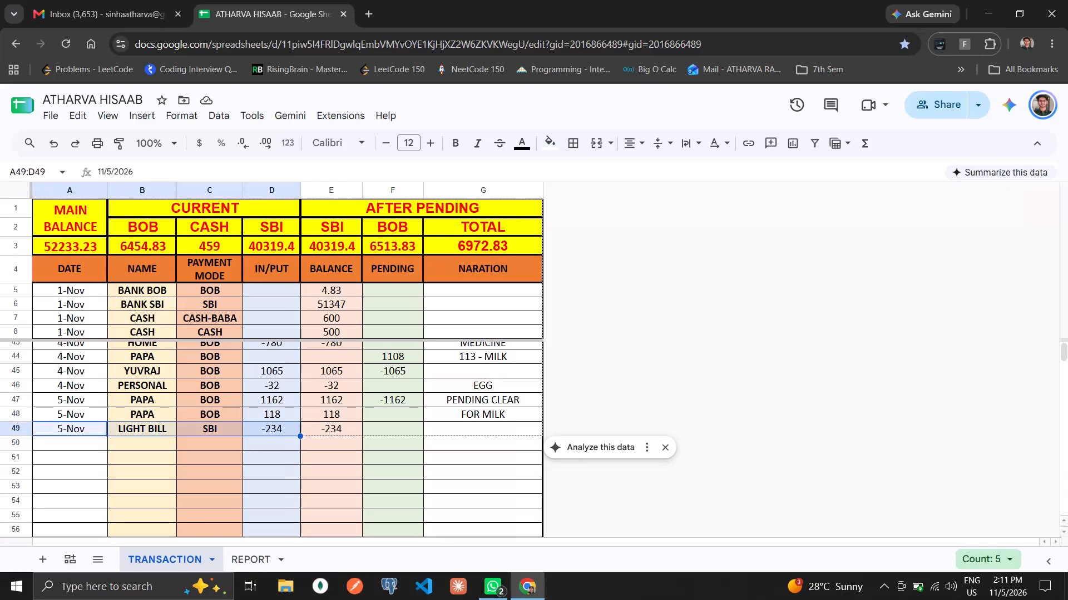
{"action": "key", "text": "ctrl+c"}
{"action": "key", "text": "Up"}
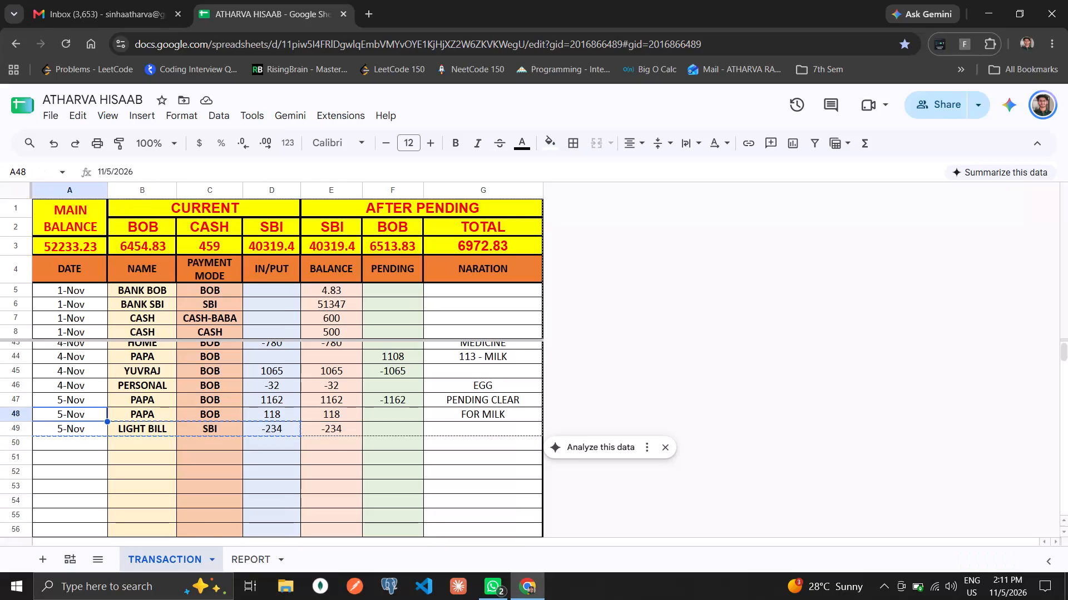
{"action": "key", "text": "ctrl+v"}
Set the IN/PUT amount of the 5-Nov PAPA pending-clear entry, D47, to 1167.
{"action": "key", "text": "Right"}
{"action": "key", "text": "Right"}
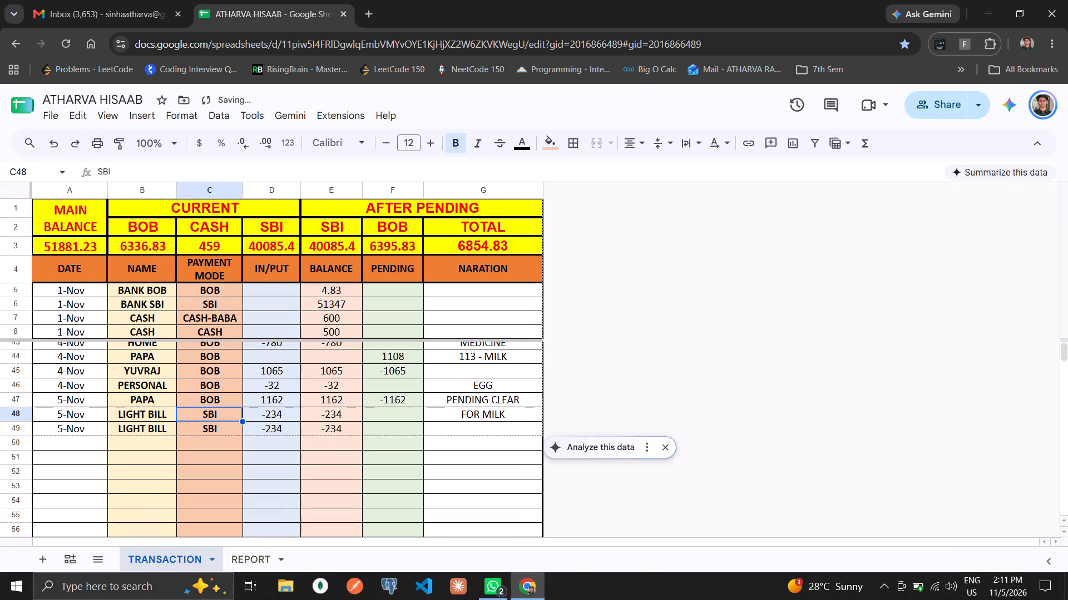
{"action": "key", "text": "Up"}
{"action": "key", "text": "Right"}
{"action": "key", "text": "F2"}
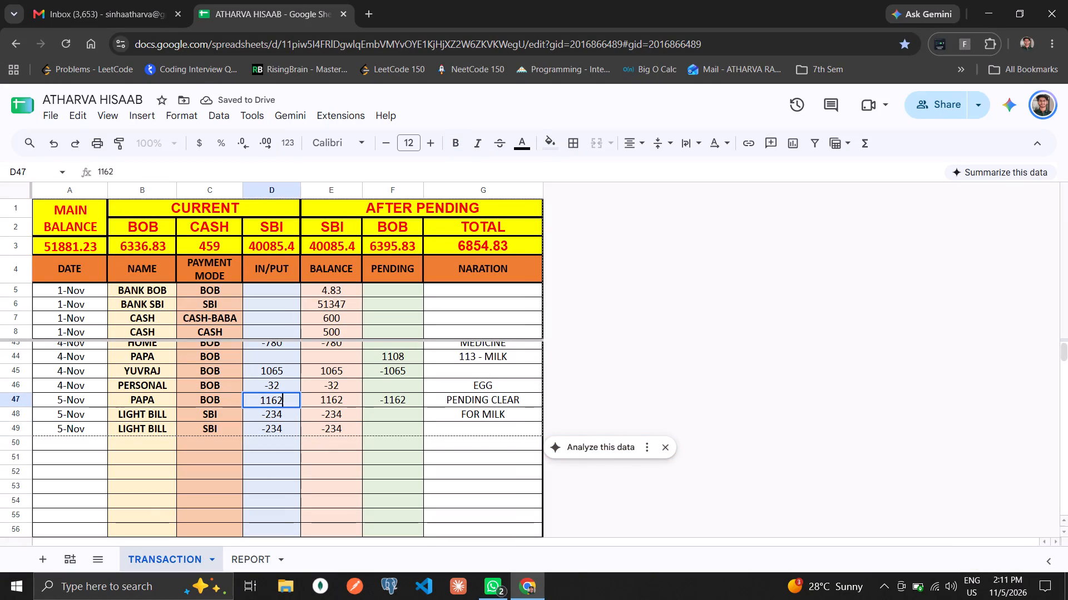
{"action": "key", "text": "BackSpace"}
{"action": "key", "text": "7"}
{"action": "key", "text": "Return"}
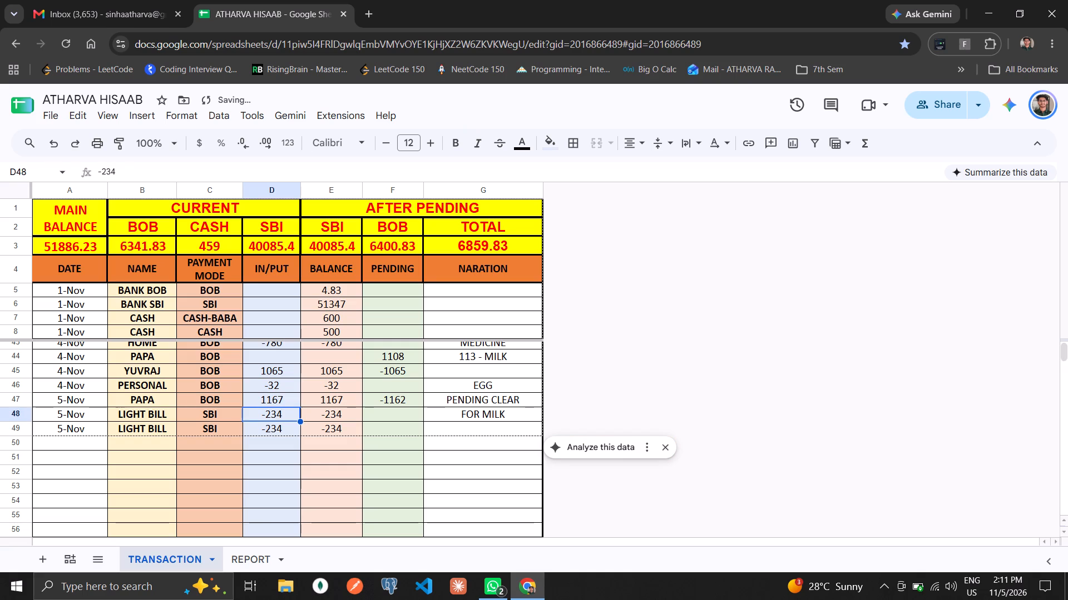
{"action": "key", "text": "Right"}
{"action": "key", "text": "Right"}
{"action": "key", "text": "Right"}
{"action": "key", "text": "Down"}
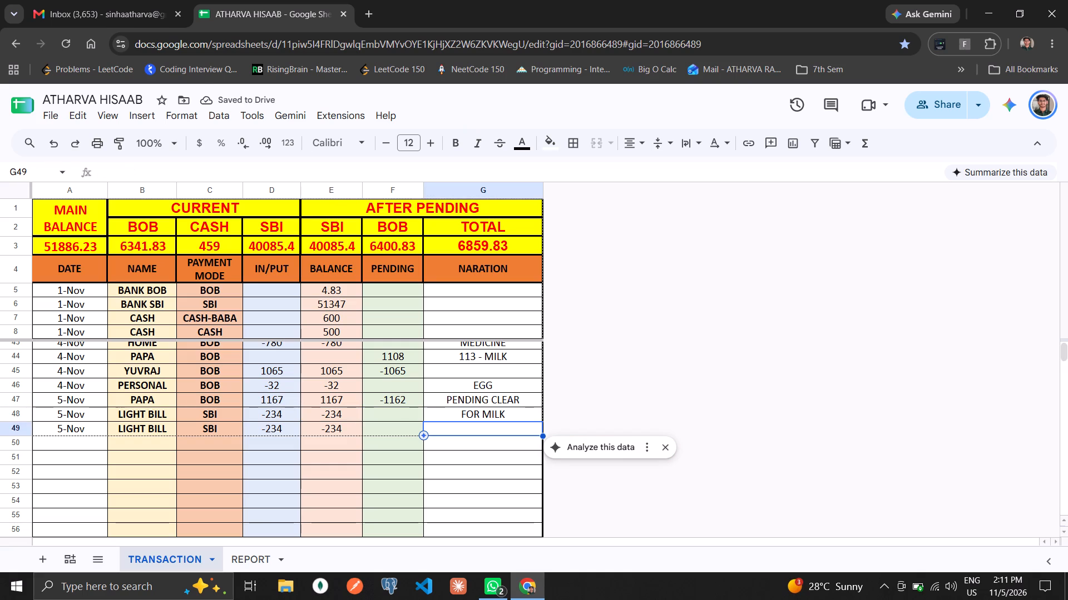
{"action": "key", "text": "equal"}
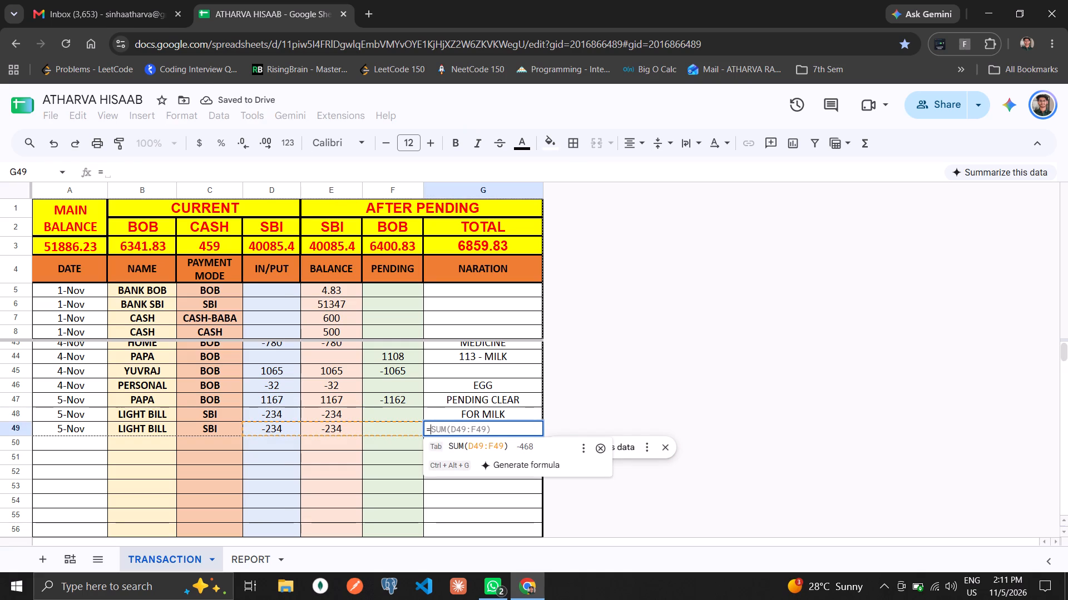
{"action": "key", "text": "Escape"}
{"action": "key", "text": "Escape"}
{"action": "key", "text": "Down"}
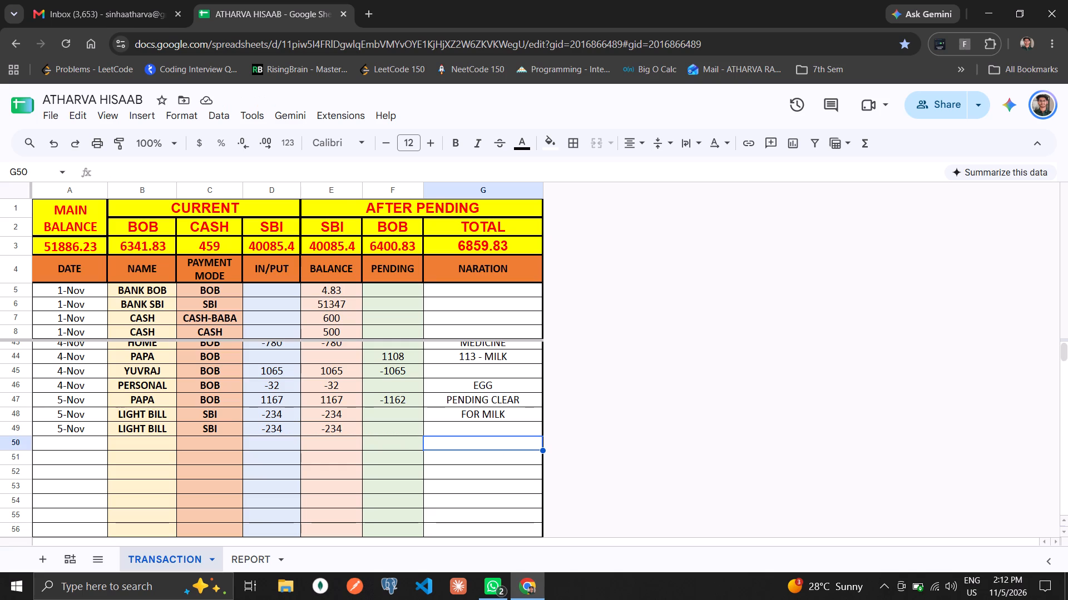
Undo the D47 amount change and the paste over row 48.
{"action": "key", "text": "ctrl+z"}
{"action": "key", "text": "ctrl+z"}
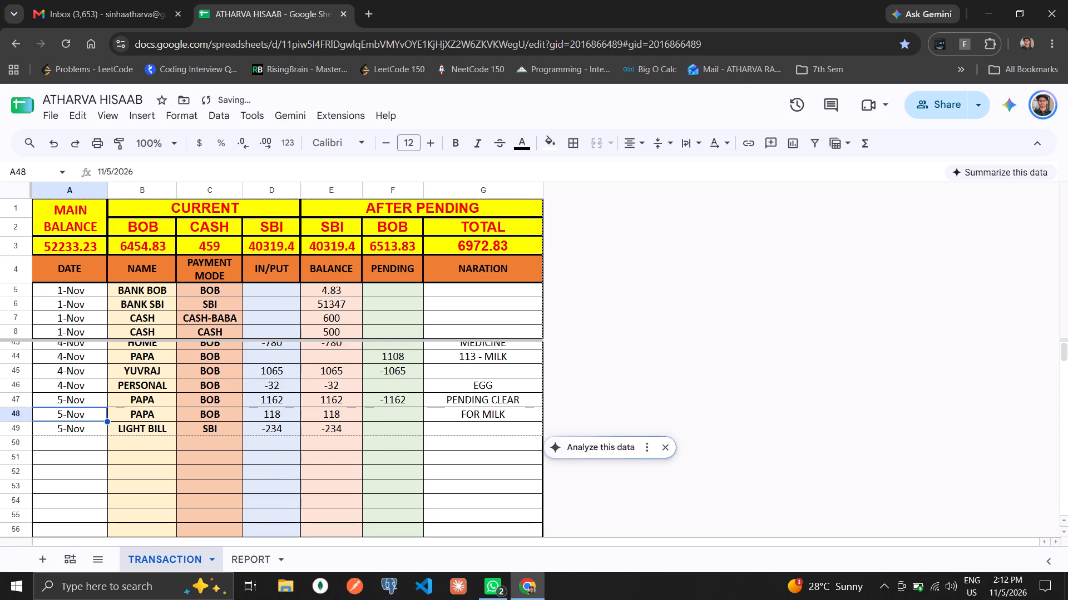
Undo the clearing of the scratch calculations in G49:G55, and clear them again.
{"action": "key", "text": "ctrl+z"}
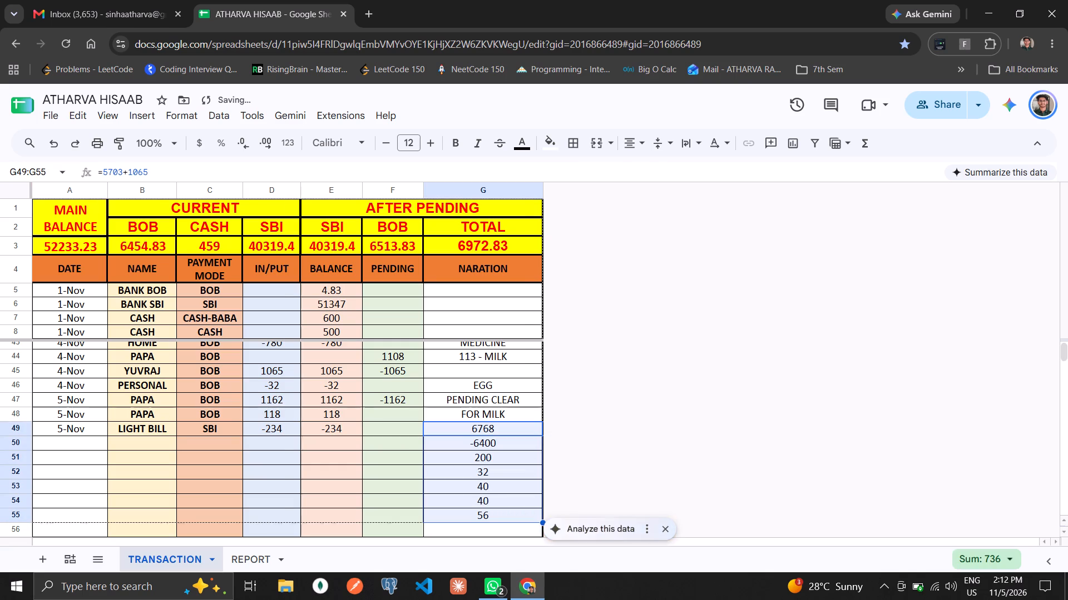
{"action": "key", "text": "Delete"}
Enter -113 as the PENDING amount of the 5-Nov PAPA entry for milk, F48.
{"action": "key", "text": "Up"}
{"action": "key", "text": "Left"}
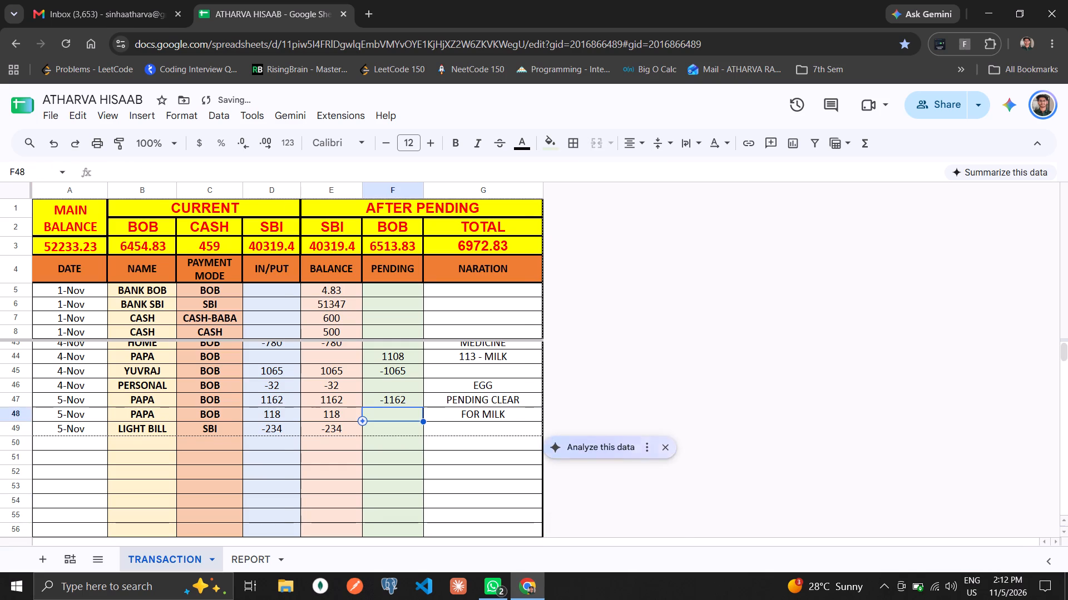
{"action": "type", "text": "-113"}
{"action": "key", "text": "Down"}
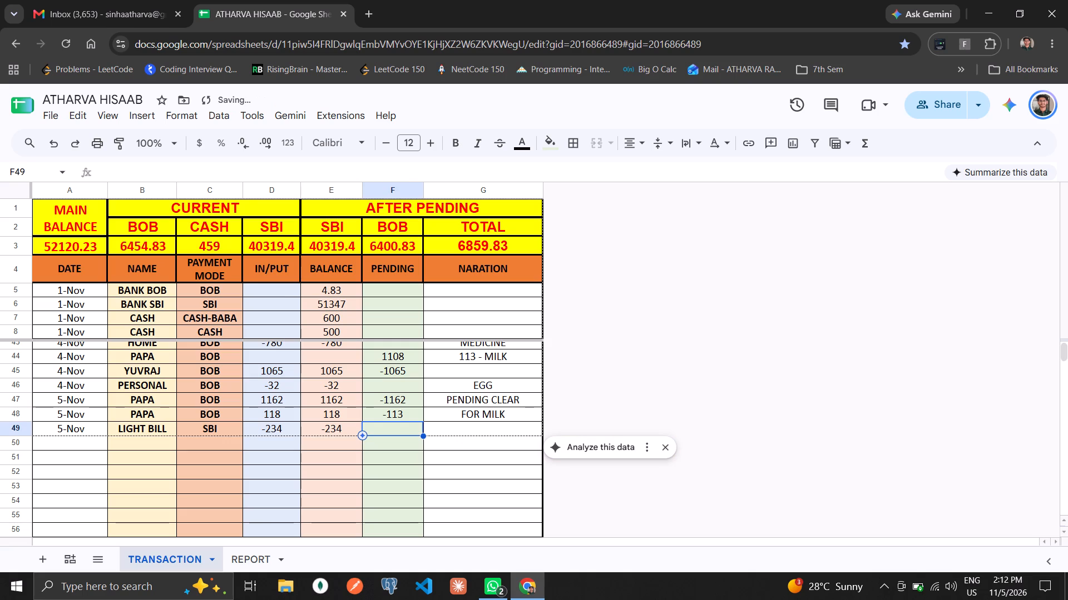
Fill the 5-Nov date from A49 down into A50 to start a new entry.
{"action": "key", "text": "Left"}
{"action": "key", "text": "Left"}
{"action": "key", "text": "Left"}
{"action": "key", "text": "Left"}
{"action": "key", "text": "Down"}
{"action": "key", "text": "Left"}
{"action": "key", "text": "ctrl+d"}
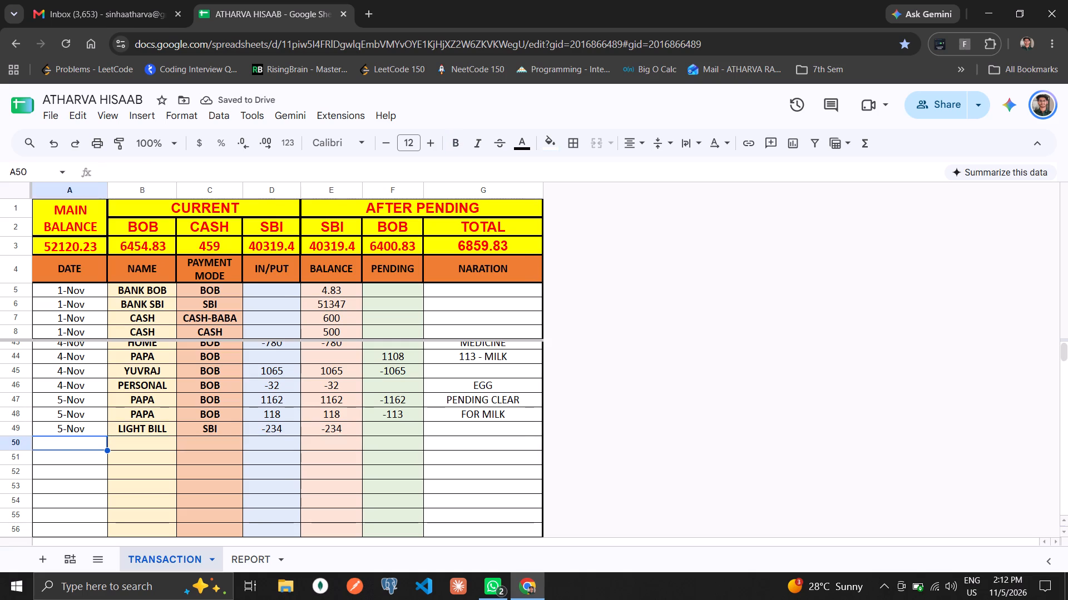
Complete the new row 50 entry with name HOME, payment mode BOB and IN/PUT amount -113.
{"action": "key", "text": "Right"}
{"action": "type", "text": "MILK"}
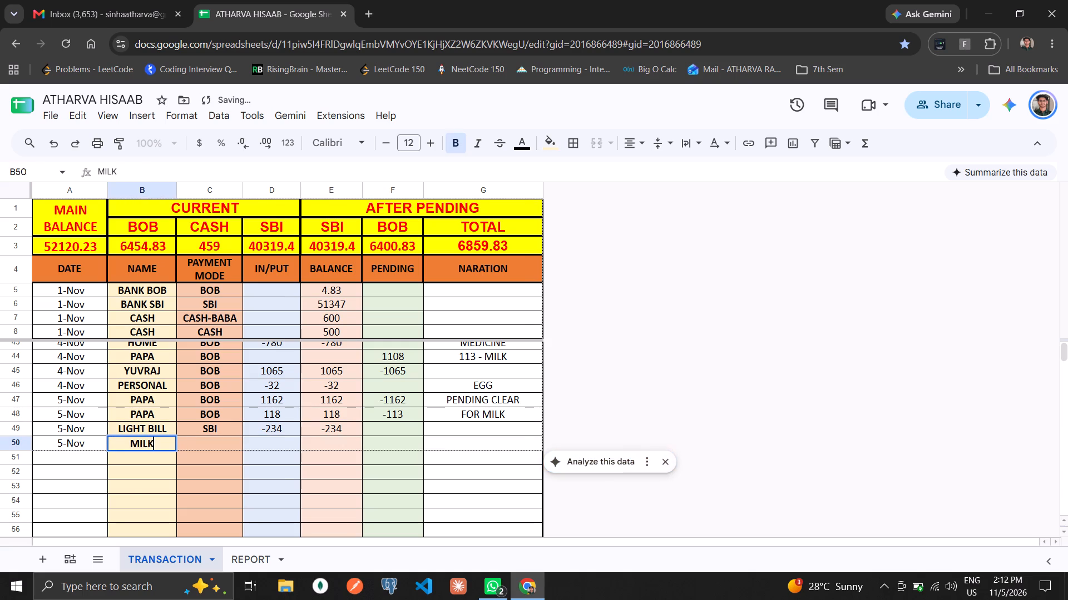
{"action": "key", "text": "BackSpace"}
{"action": "key", "text": "BackSpace"}
{"action": "key", "text": "BackSpace"}
{"action": "key", "text": "BackSpace"}
{"action": "type", "text": "HOME"}
{"action": "key", "text": "Right"}
{"action": "type", "text": "BOB"}
{"action": "key", "text": "Right"}
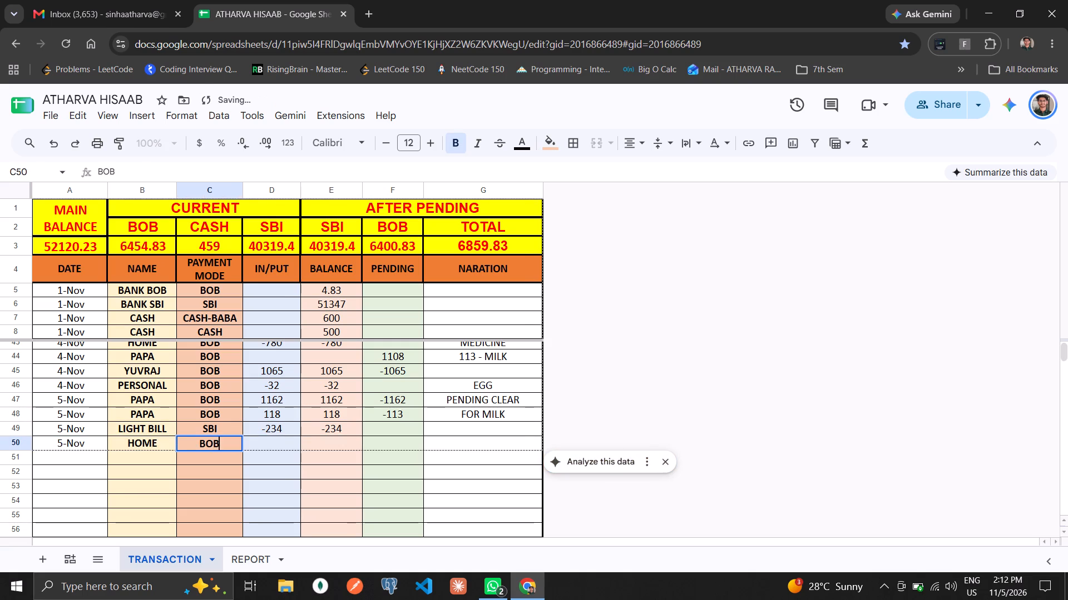
{"action": "type", "text": "-113"}
{"action": "key", "text": "Right"}
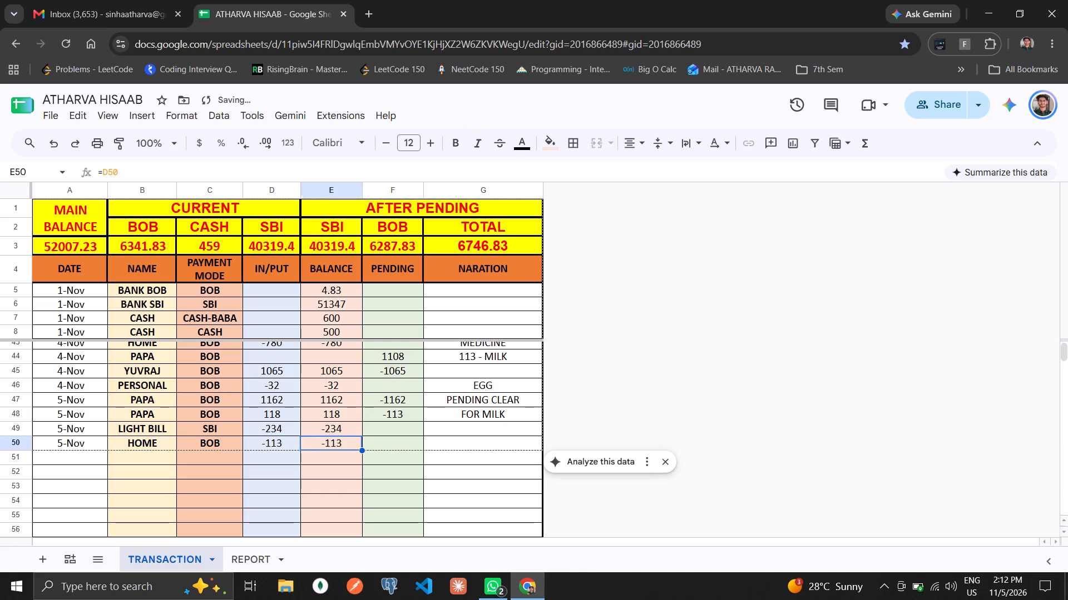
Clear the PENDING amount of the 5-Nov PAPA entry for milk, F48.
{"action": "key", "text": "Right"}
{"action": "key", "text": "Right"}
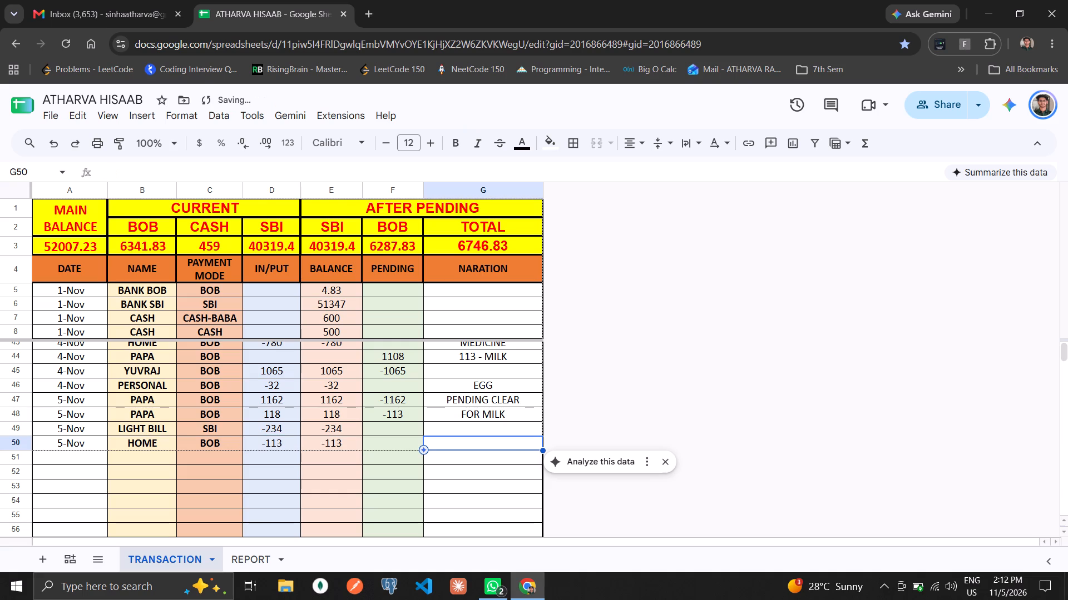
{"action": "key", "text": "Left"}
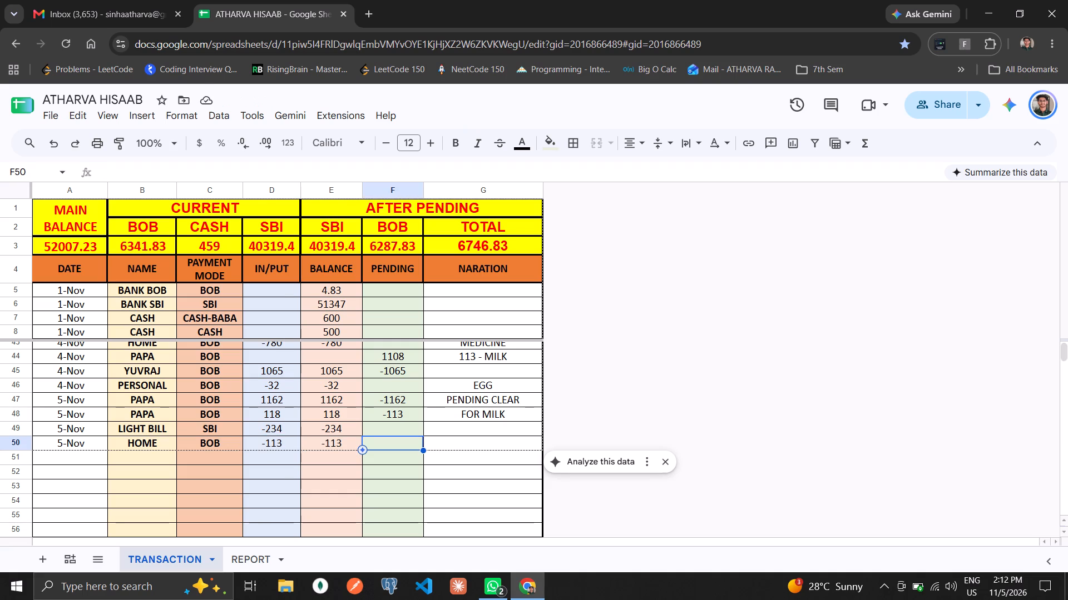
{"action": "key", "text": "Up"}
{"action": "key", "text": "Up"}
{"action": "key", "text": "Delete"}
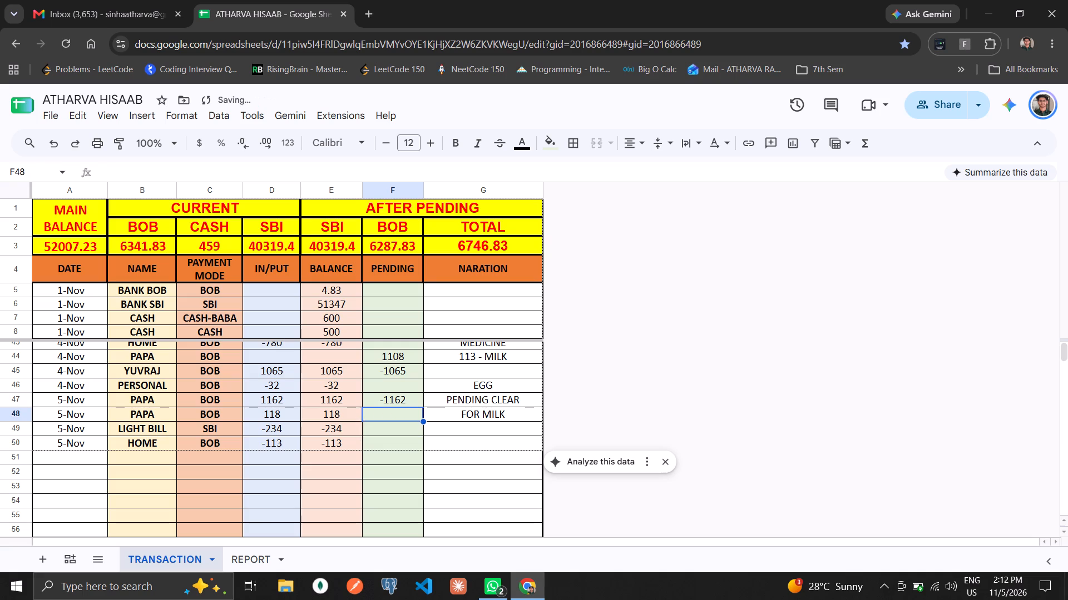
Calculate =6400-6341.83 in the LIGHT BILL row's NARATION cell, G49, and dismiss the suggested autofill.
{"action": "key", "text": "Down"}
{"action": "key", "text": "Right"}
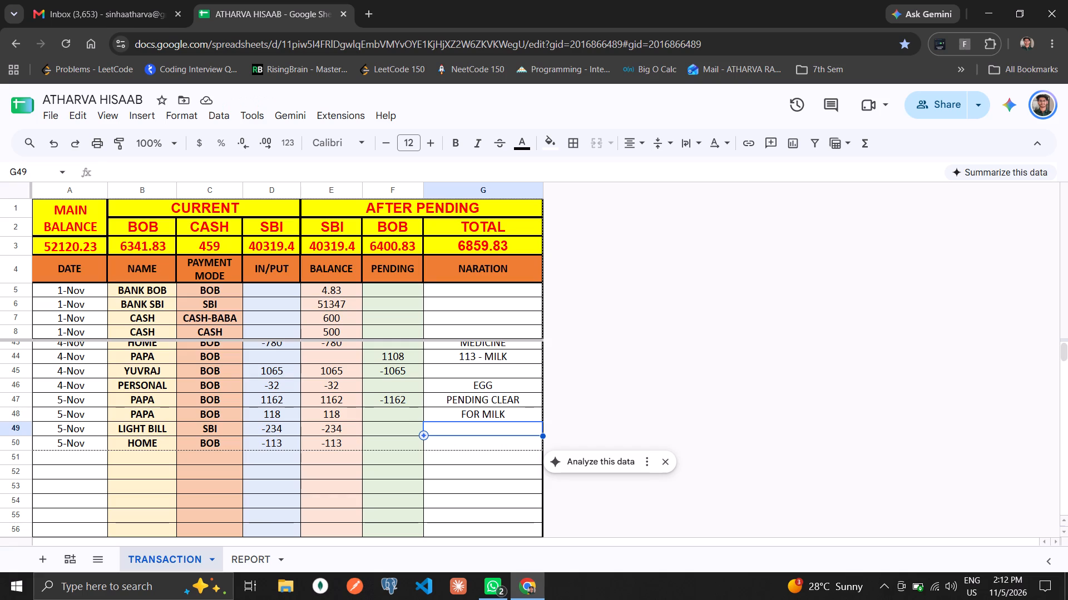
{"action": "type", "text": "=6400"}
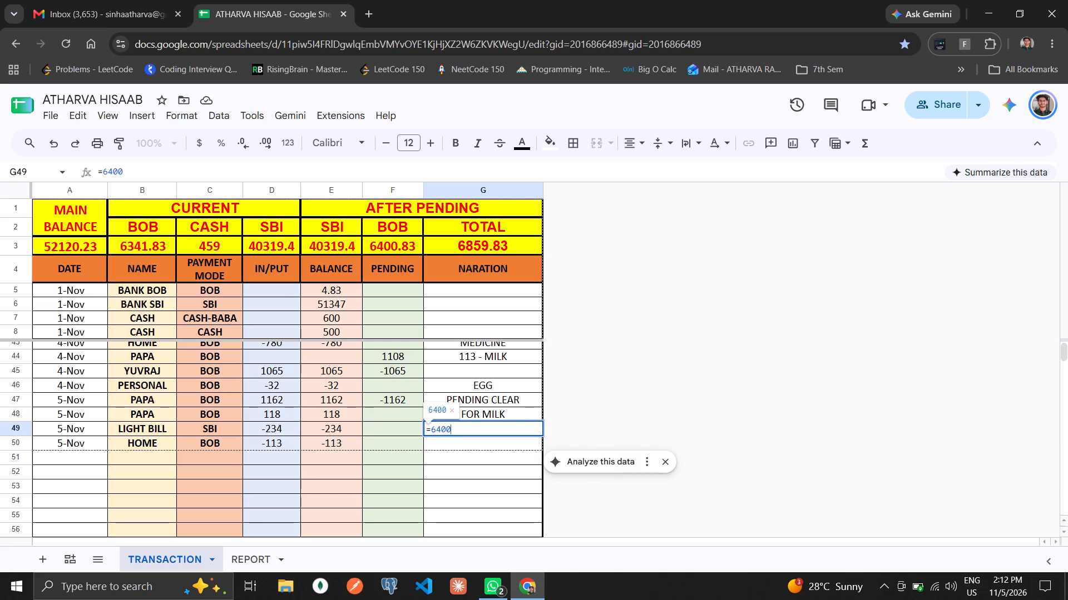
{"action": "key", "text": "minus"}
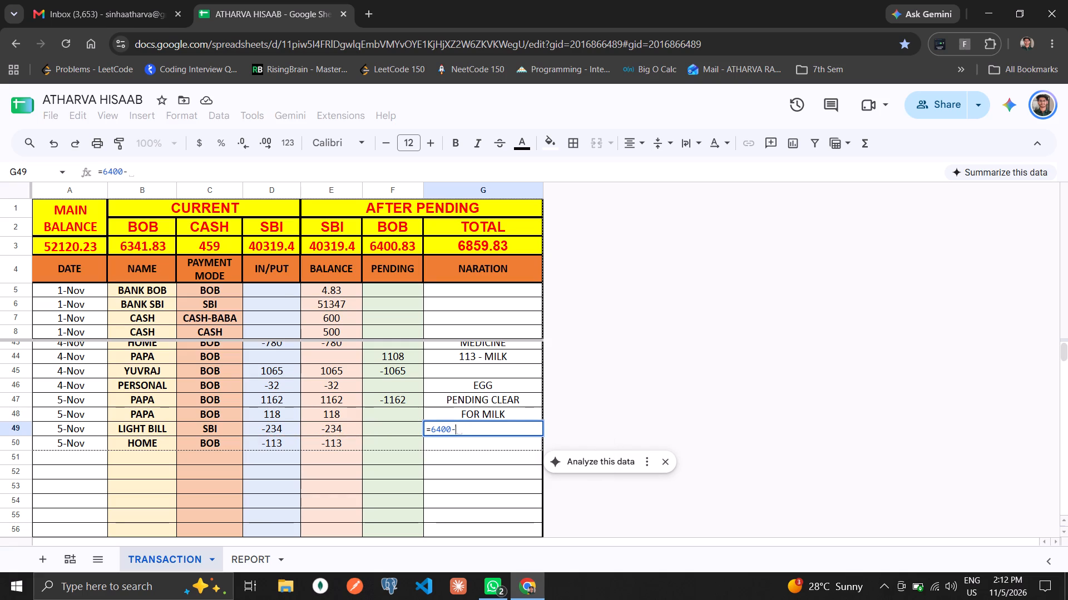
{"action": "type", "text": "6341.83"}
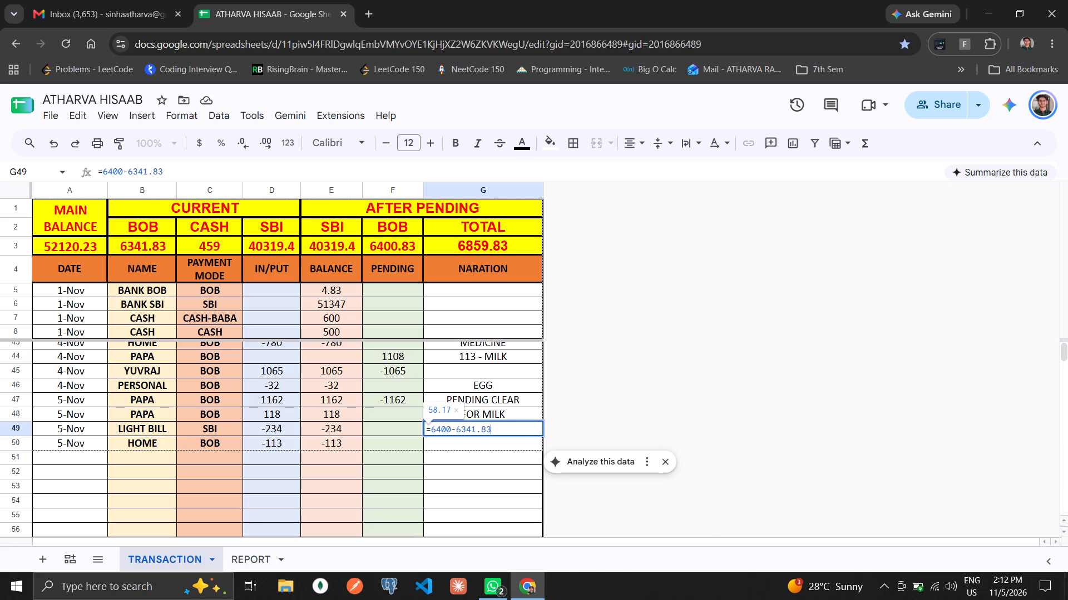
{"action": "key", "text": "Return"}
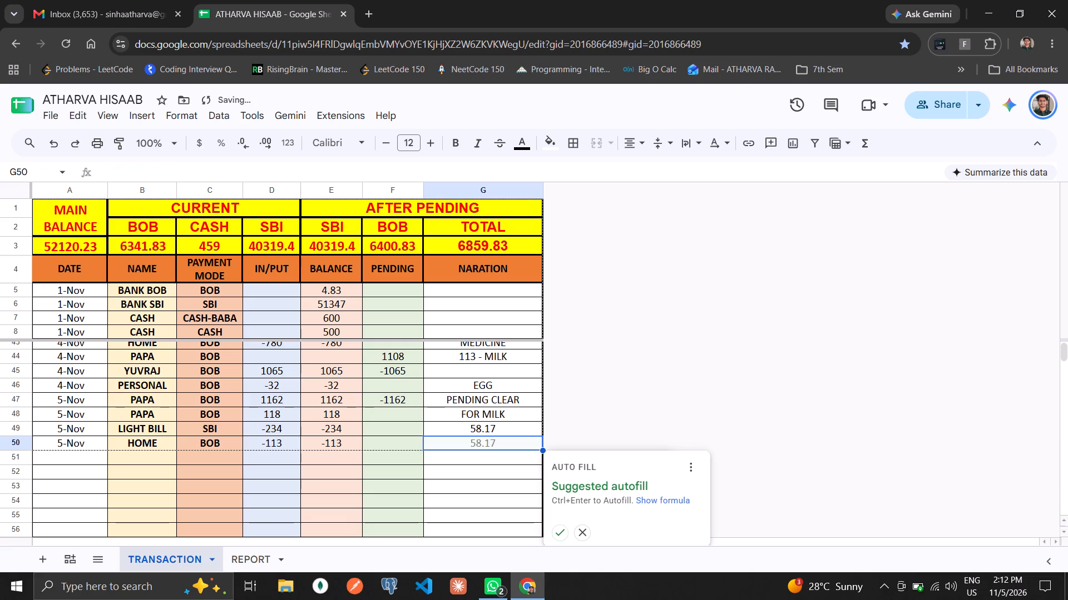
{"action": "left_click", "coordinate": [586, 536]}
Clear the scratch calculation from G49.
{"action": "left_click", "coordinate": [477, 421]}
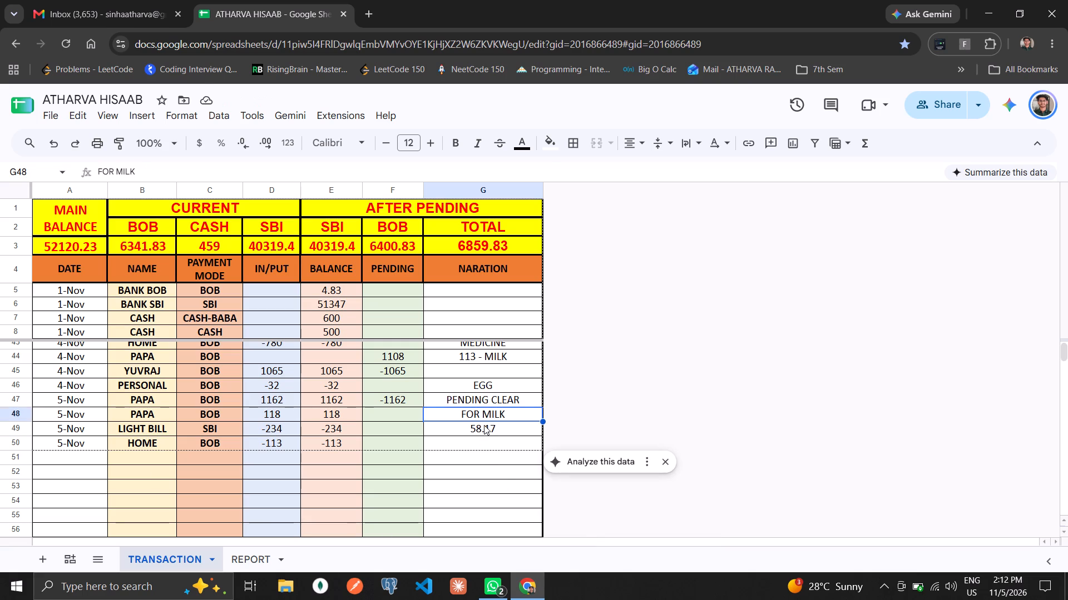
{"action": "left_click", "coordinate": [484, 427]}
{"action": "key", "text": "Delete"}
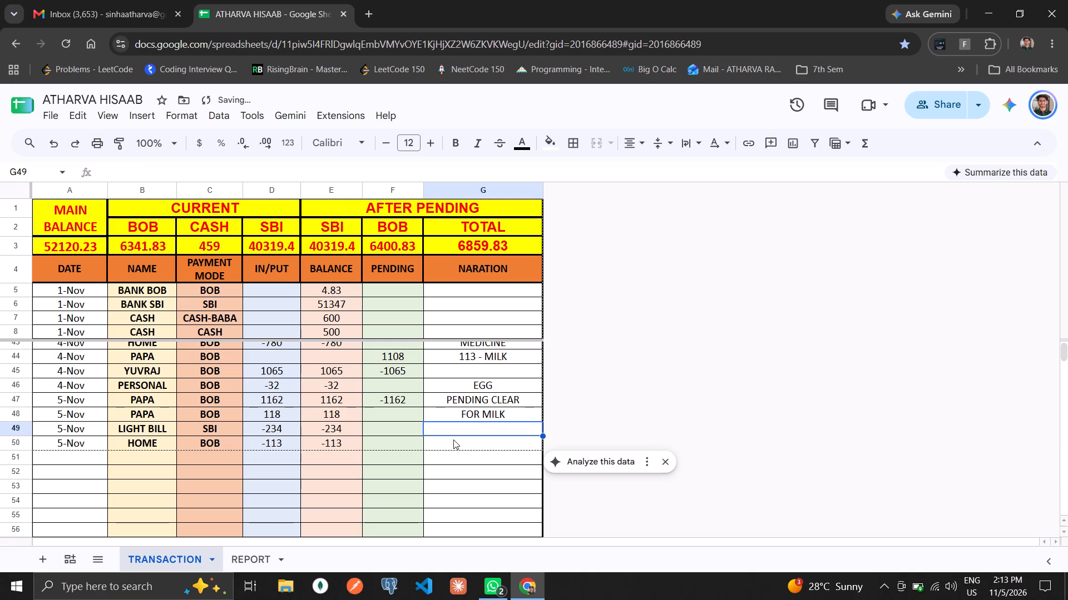
Check the pending and balance summaries on the REPORT sheet, and return to the TRANSACTION sheet.
{"action": "left_click", "coordinate": [248, 561]}
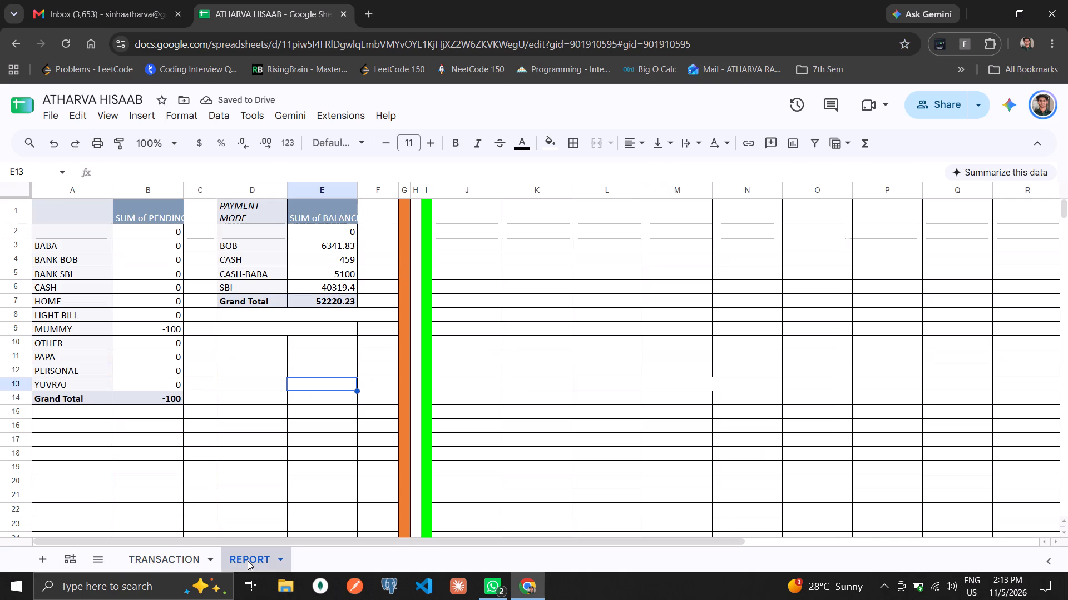
{"action": "left_click", "coordinate": [186, 558]}
{"action": "left_click", "coordinate": [210, 497]}
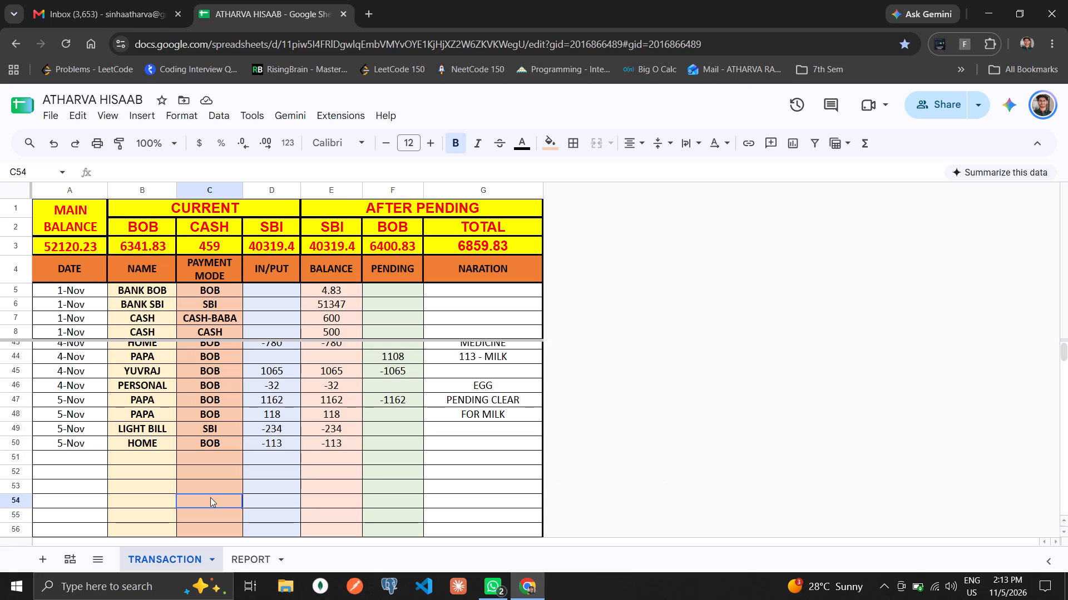
Calculate =6400+6341 as a scratch sum in the LIGHT BILL row's NARATION cell, G49.
{"action": "key", "text": "Up"}
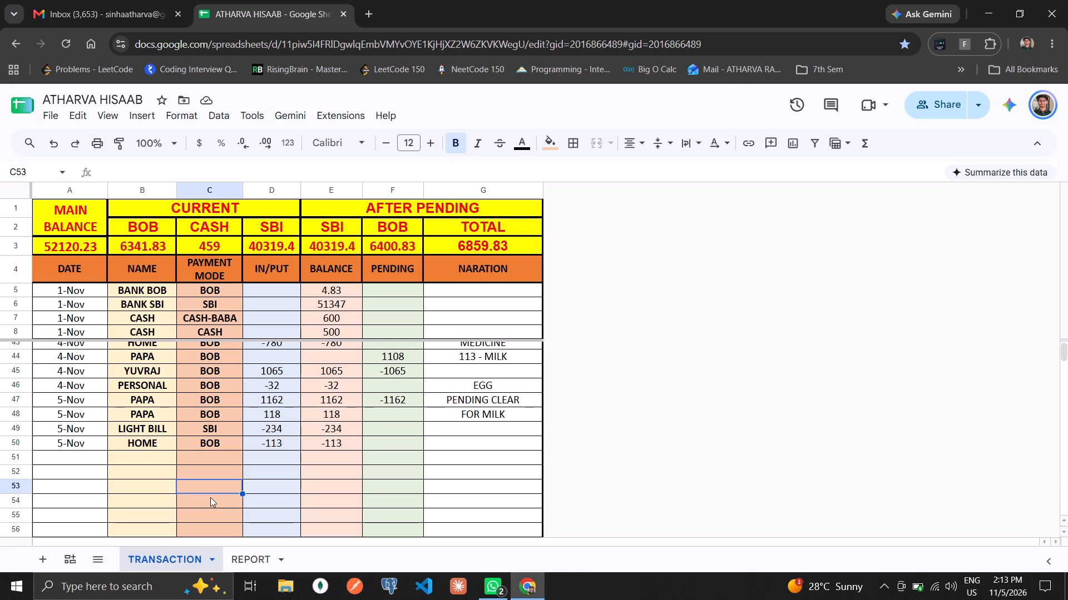
{"action": "key", "text": "Up"}
{"action": "key", "text": "Up"}
{"action": "key", "text": "Up"}
{"action": "key", "text": "Up"}
{"action": "key", "text": "Up"}
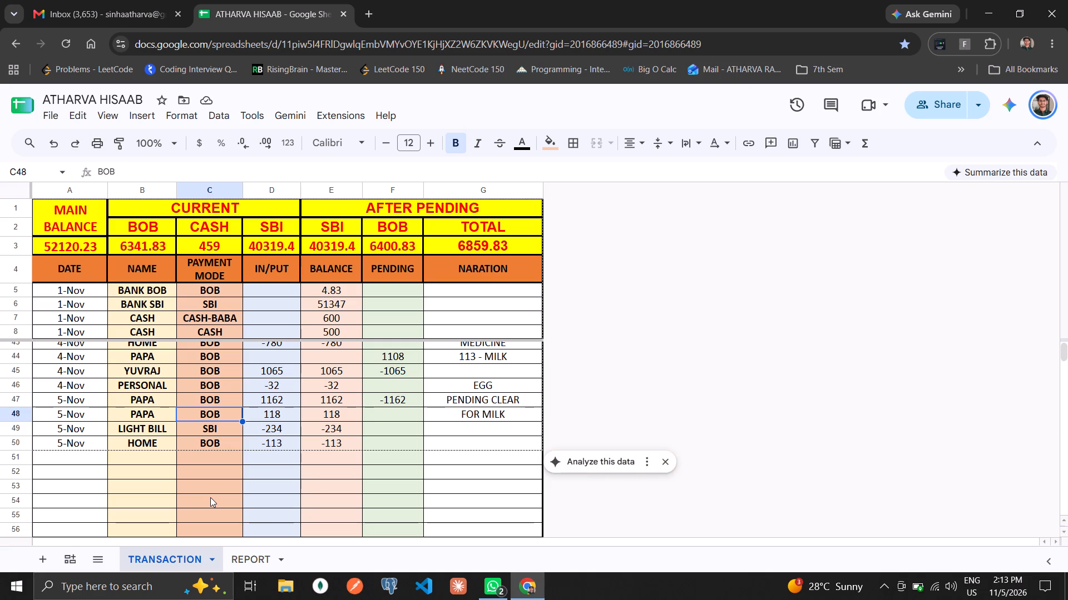
{"action": "key", "text": "Right"}
{"action": "key", "text": "Right"}
{"action": "key", "text": "Right"}
{"action": "key", "text": "Right"}
{"action": "key", "text": "Down"}
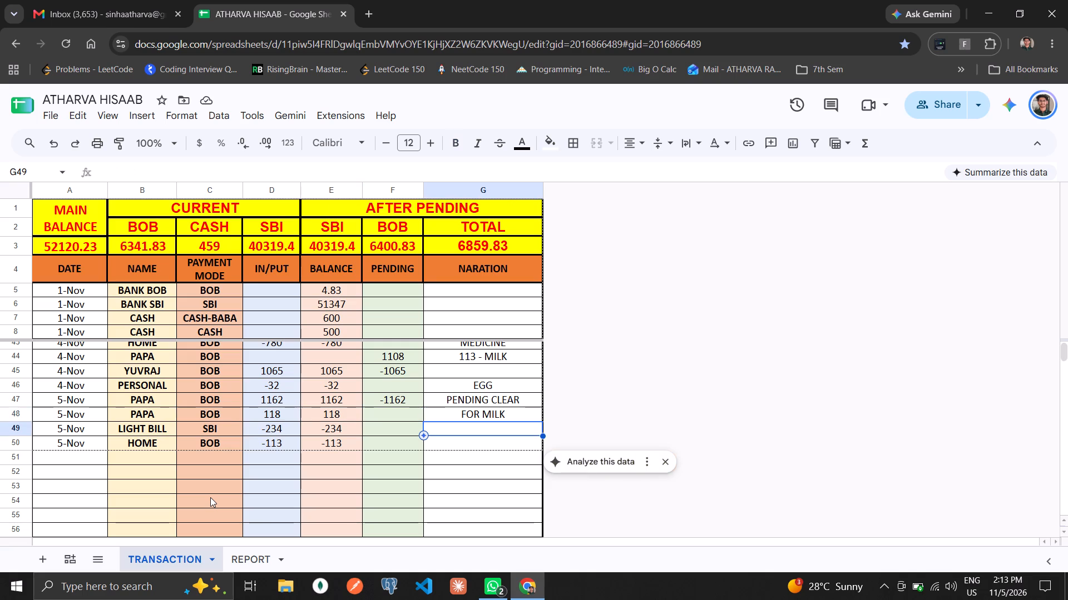
{"action": "key", "text": "equal"}
{"action": "type", "text": "6400+"}
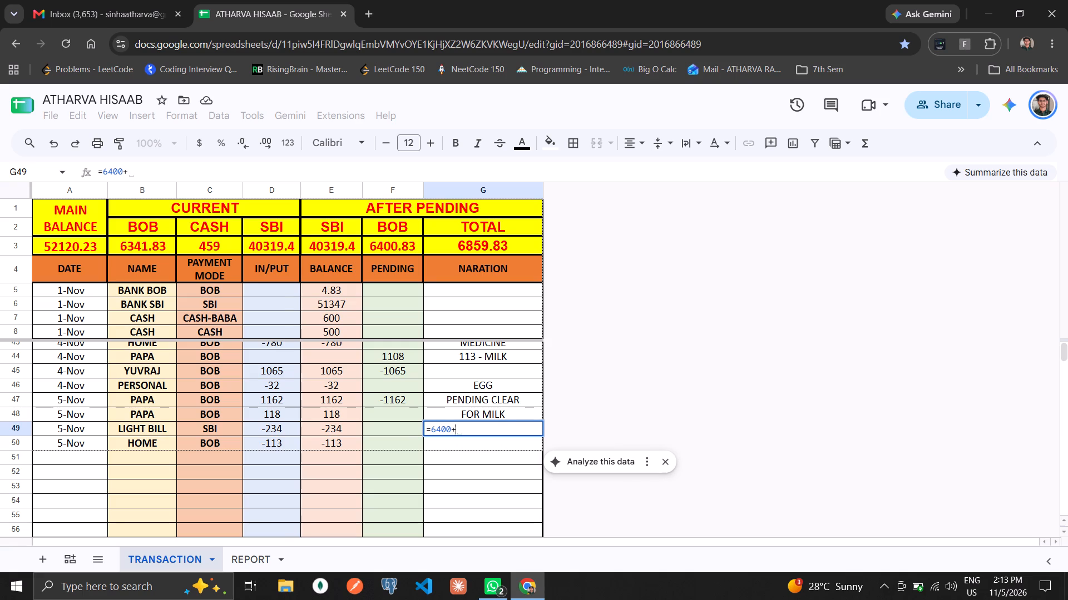
{"action": "type", "text": "6341."}
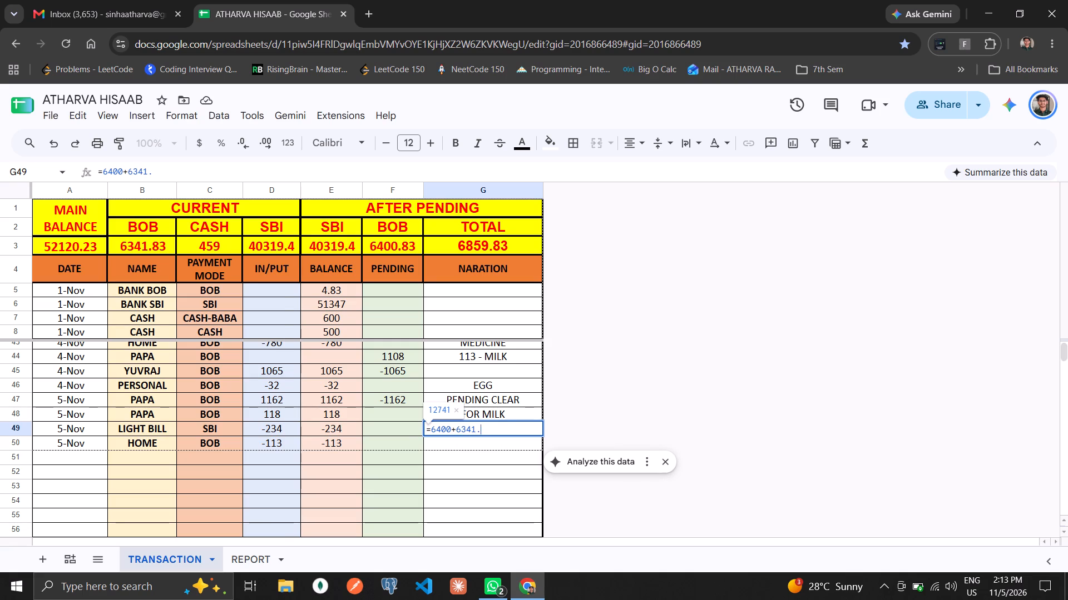
{"action": "key", "text": "BackSpace"}
{"action": "key", "text": "Return"}
{"action": "key", "text": "Up"}
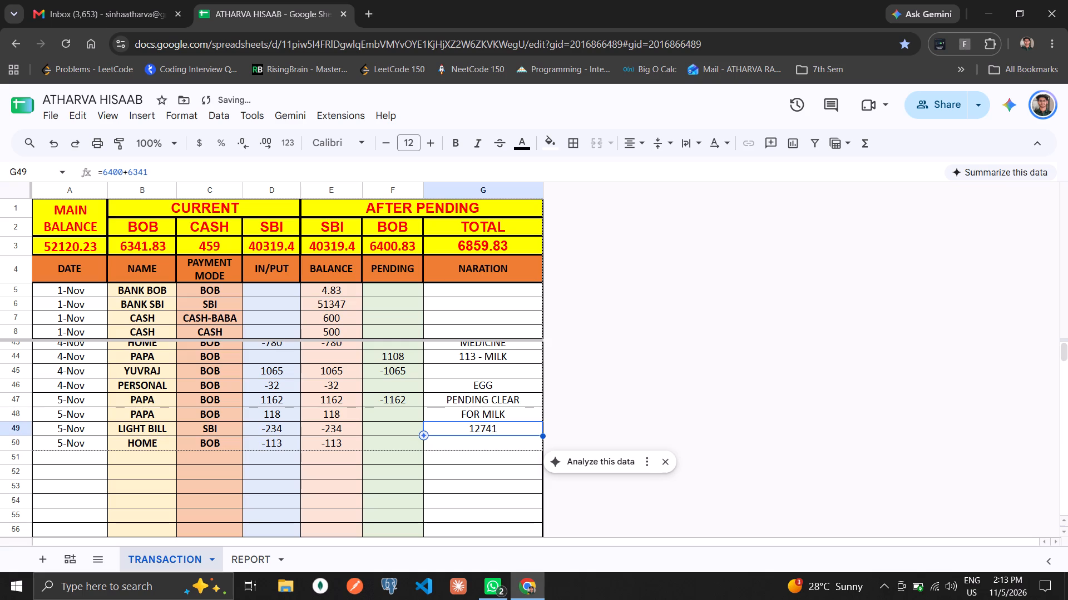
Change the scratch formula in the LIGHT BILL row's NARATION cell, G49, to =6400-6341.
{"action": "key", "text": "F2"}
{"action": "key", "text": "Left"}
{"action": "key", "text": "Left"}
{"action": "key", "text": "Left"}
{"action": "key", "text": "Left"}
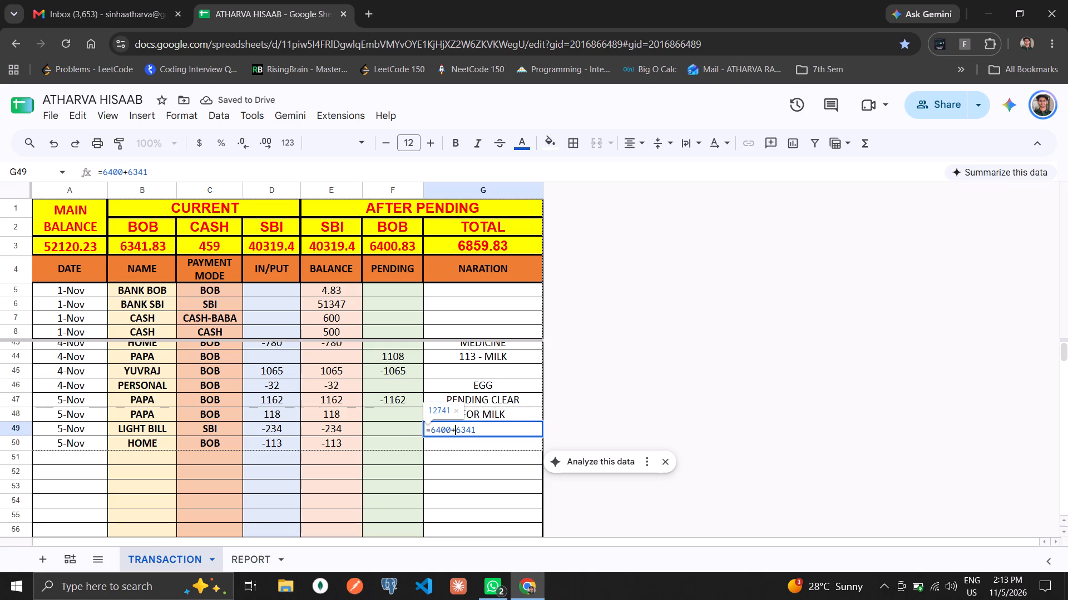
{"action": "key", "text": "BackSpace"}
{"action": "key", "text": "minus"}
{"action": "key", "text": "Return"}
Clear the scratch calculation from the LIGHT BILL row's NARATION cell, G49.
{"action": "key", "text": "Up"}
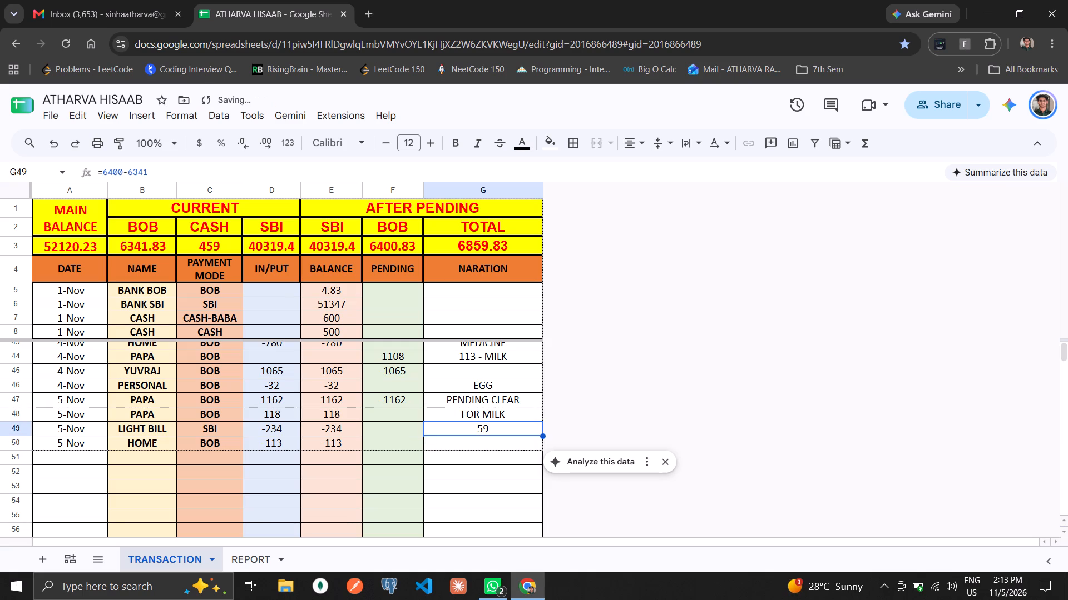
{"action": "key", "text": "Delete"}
Review the earlier TRANSACTION entries back to 2-Nov, and inspect the PENDING cell of PAPA's SOUP RETURN row, F35.
{"action": "key", "text": "Left"}
{"action": "key", "text": "Left"}
{"action": "key", "text": "Left"}
{"action": "key", "text": "Left"}
{"action": "key", "text": "Left"}
{"action": "key", "text": "Left"}
{"action": "key", "text": "Left"}
{"action": "key", "text": "Left"}
{"action": "key", "text": "Left"}
{"action": "key", "text": "Left"}
{"action": "key", "text": "Left"}
{"action": "key", "text": "Left"}
{"action": "key", "text": "Left"}
{"action": "key", "text": "Left"}
{"action": "key", "text": "Left"}
{"action": "key", "text": "Left"}
{"action": "key", "text": "Up"}
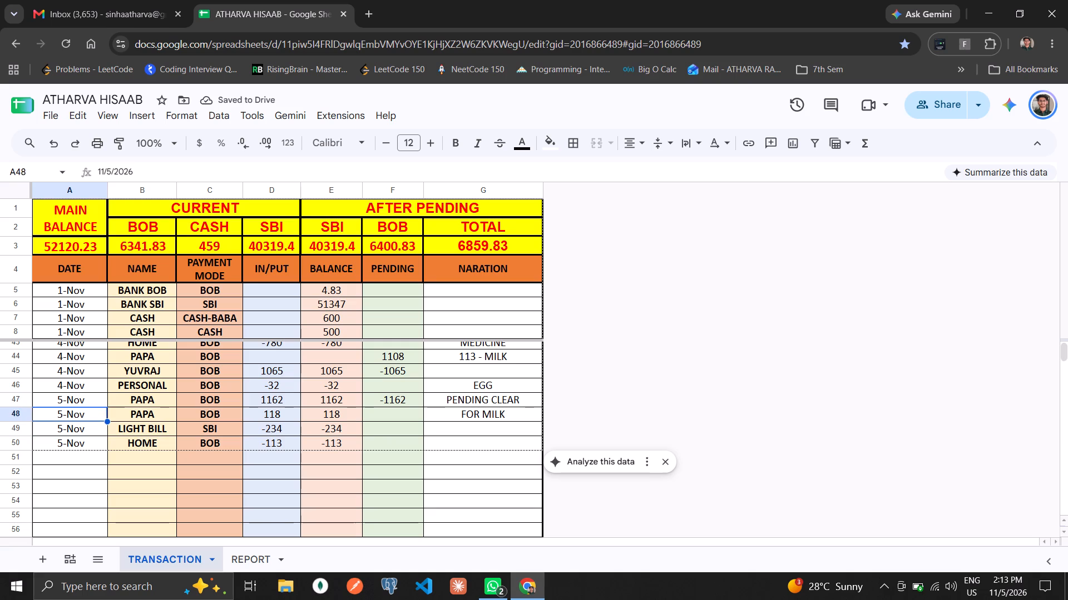
{"action": "key", "text": "Up"}
{"action": "key", "text": "Up"}
{"action": "key", "text": "Up"}
{"action": "key", "text": "Up"}
{"action": "key", "text": "Up"}
{"action": "key", "text": "Up"}
{"action": "key", "text": "Up"}
{"action": "key", "text": "Up"}
{"action": "key", "text": "Up"}
{"action": "key", "text": "Up"}
{"action": "key", "text": "Up"}
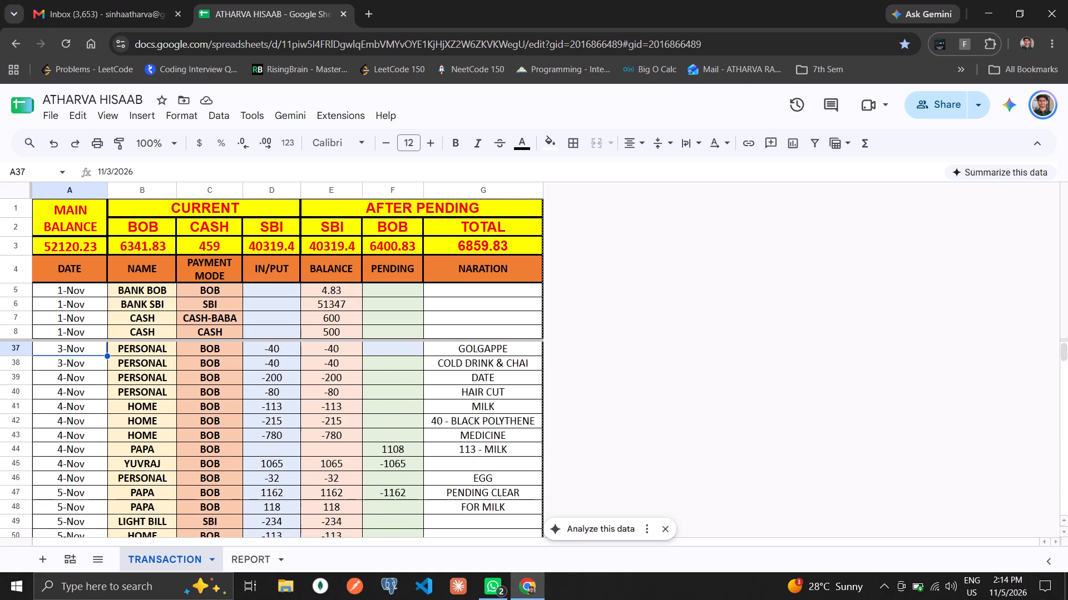
{"action": "key", "text": "Up"}
{"action": "key", "text": "Up"}
{"action": "key", "text": "Up"}
{"action": "key", "text": "Up"}
{"action": "key", "text": "Down"}
{"action": "key", "text": "Down"}
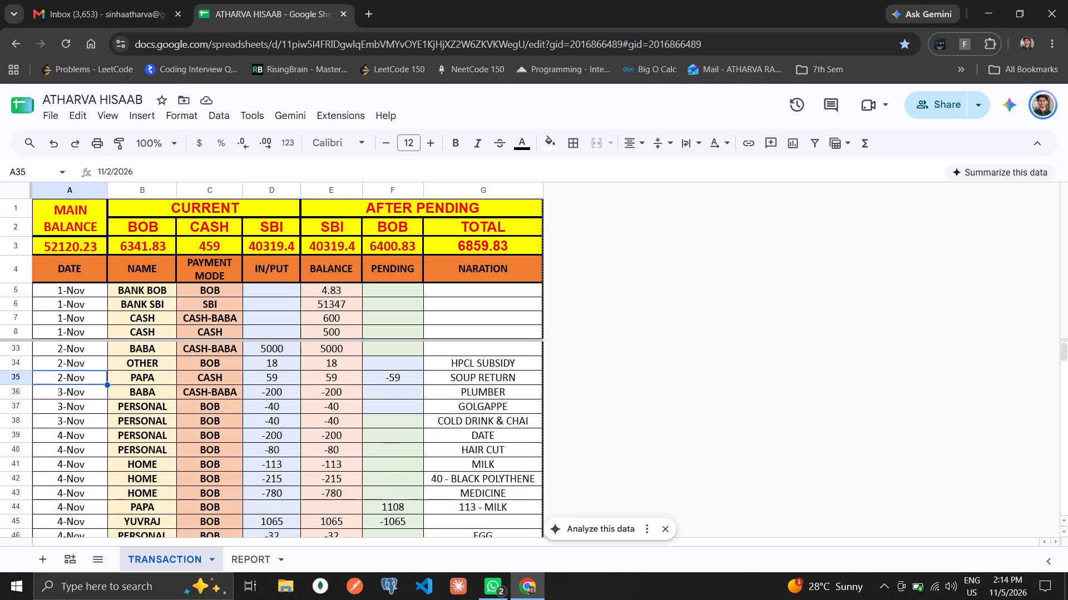
{"action": "key", "text": "Right"}
{"action": "key", "text": "Right"}
{"action": "key", "text": "Right"}
{"action": "key", "text": "Right"}
{"action": "key", "text": "Right"}
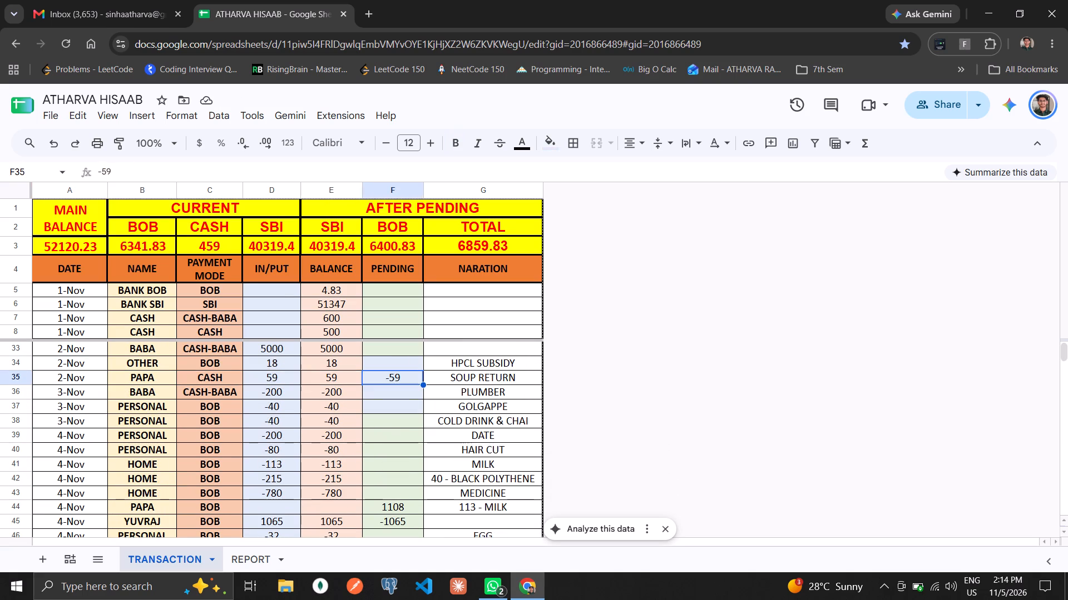
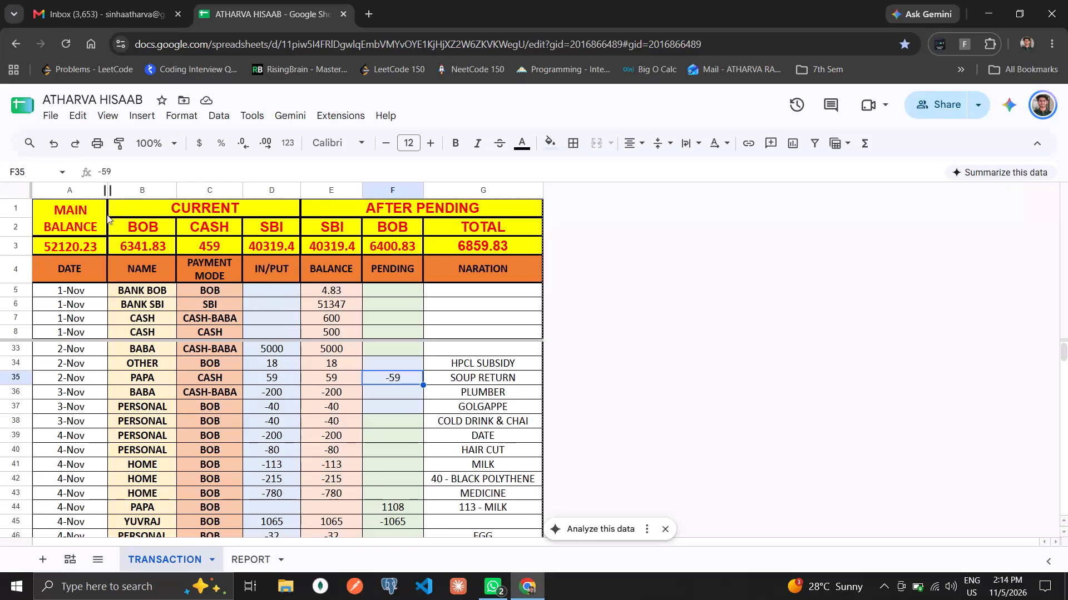
Sum the CURRENT BOB and CASH balances, B3:C3.
{"action": "left_click", "coordinate": [130, 243]}
{"action": "left_click", "coordinate": [201, 246], "text": "ctrl"}
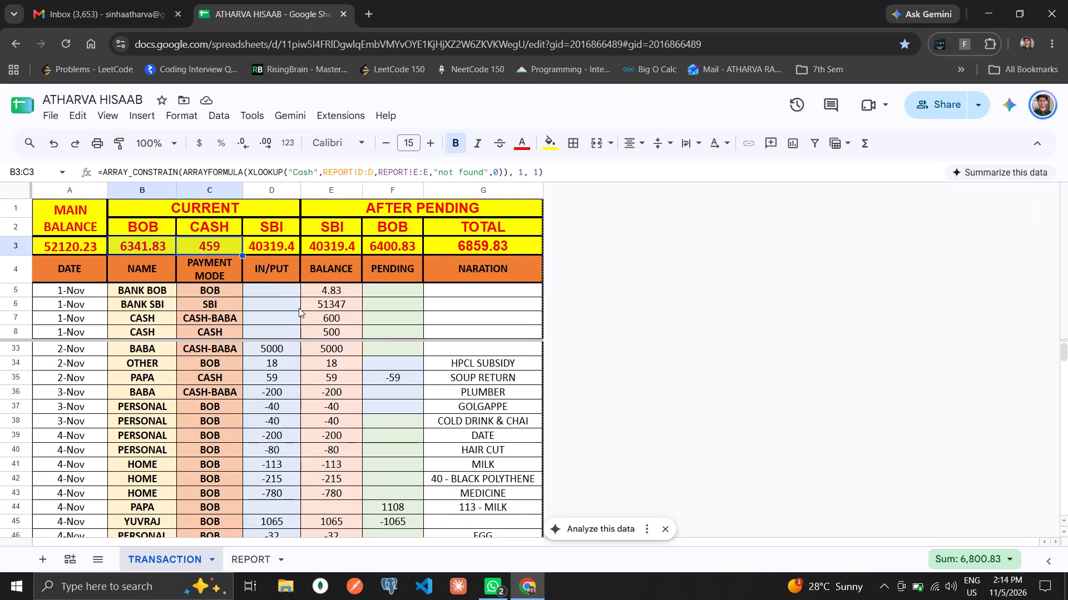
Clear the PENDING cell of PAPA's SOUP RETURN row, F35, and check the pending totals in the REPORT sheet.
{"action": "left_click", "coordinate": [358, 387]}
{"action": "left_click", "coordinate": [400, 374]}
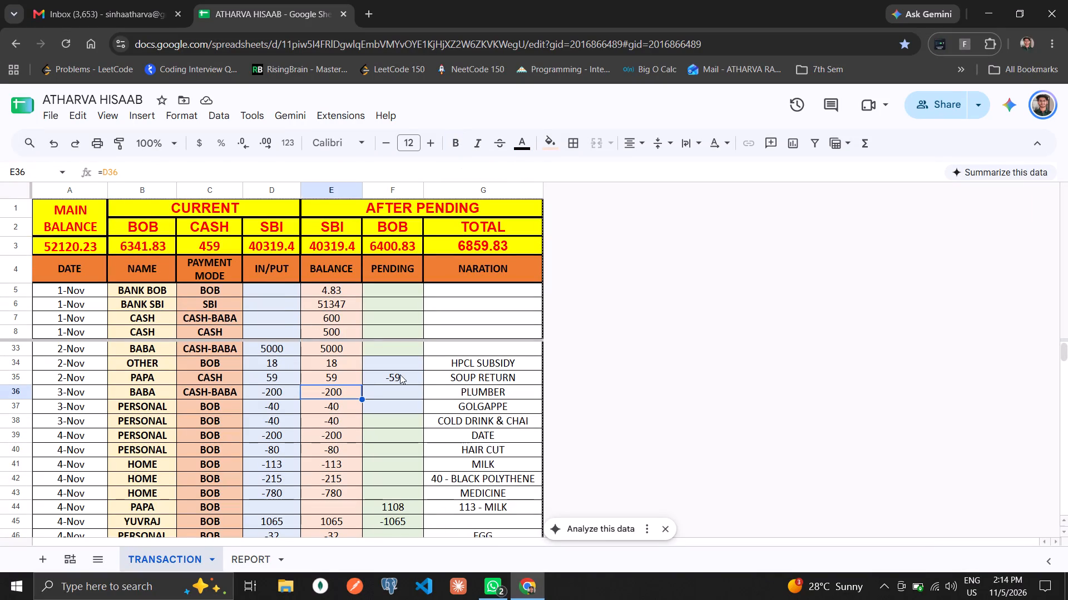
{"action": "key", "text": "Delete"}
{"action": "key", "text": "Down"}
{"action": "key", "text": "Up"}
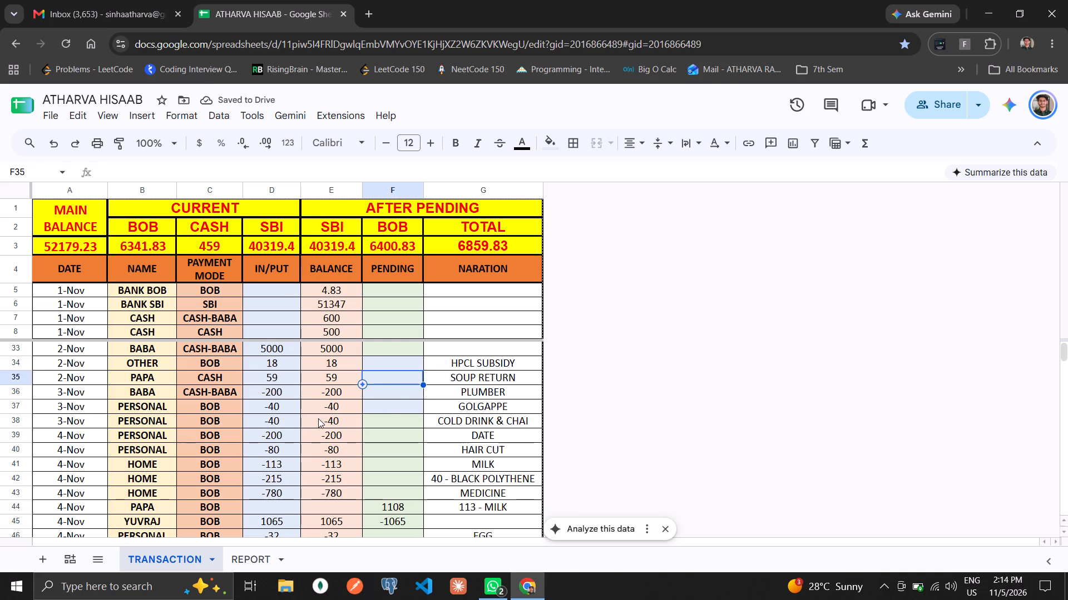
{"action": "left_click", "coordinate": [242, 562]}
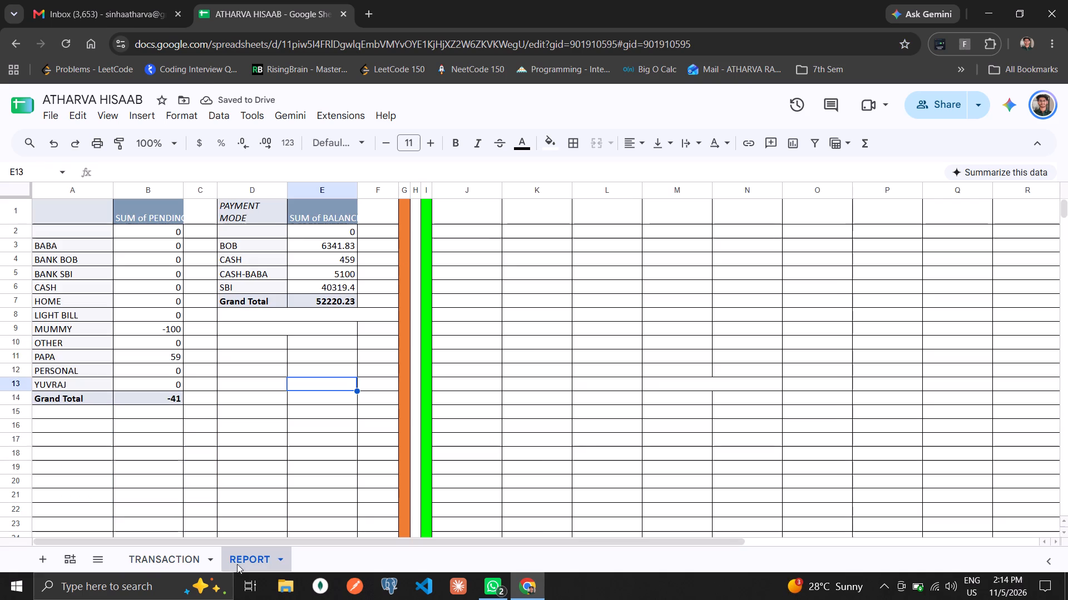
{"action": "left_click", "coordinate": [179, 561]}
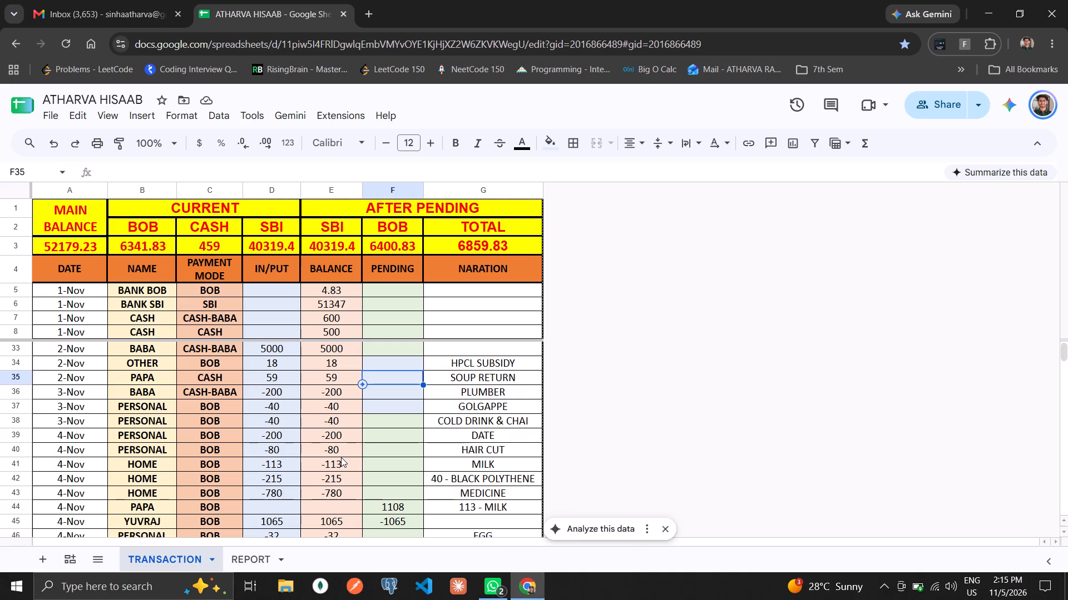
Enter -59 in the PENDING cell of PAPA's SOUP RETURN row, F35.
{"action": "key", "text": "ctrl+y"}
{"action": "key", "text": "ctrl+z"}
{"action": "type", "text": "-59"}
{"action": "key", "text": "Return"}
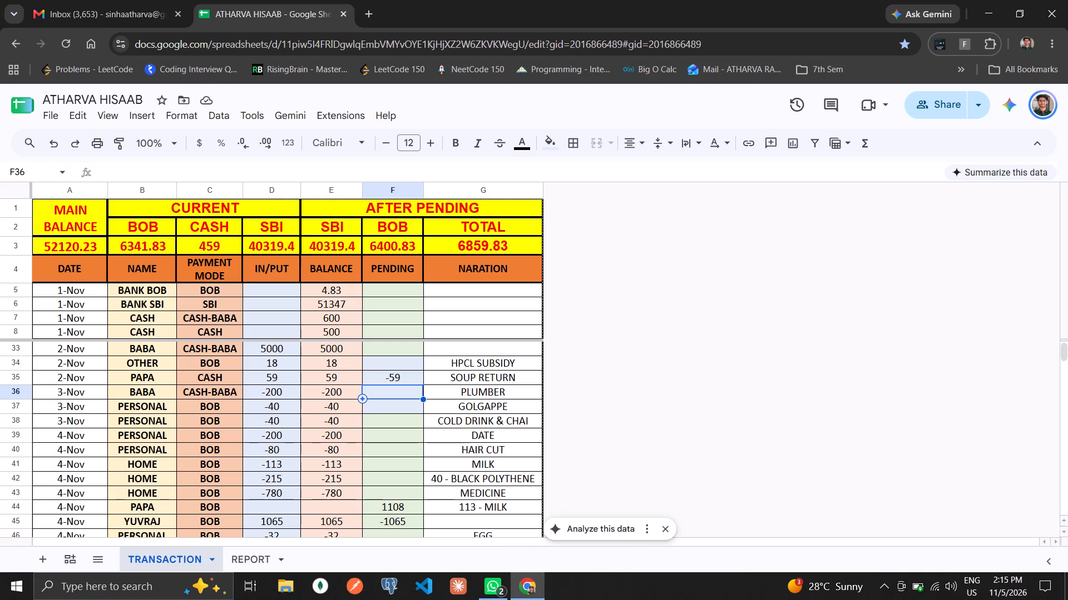
Review the PENDING cells of the 2-Nov to 4-Nov entries and inspect the AFTER PENDING BOB formula in F3.
{"action": "key", "text": "Down"}
{"action": "key", "text": "Down"}
{"action": "key", "text": "Down"}
{"action": "key", "text": "Down"}
{"action": "key", "text": "Down"}
{"action": "key", "text": "Down"}
{"action": "key", "text": "Down"}
{"action": "key", "text": "Down"}
{"action": "key", "text": "Up"}
{"action": "key", "text": "Up"}
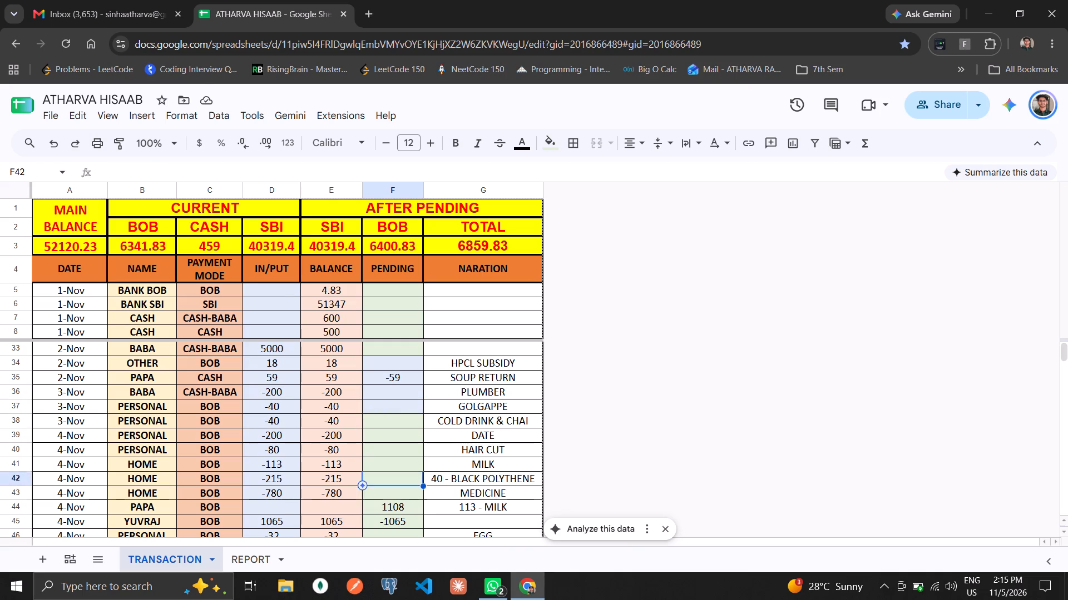
{"action": "key", "text": "Up"}
{"action": "key", "text": "Up"}
{"action": "key", "text": "Up"}
{"action": "key", "text": "Up"}
{"action": "key", "text": "Up"}
{"action": "key", "text": "Up"}
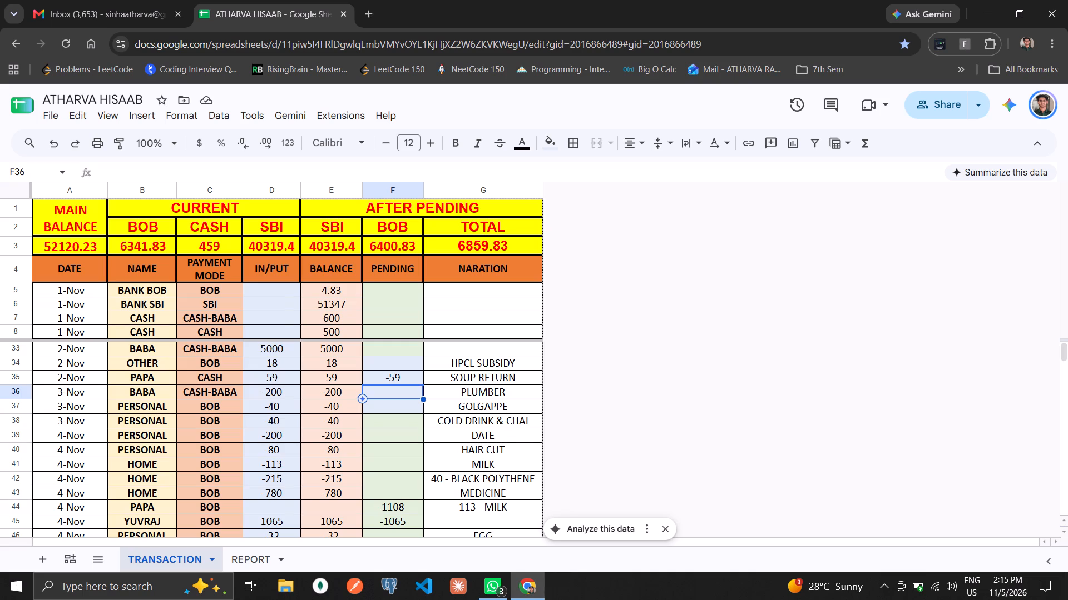
{"action": "key", "text": "Up"}
{"action": "key", "text": "Up"}
{"action": "key", "text": "Up"}
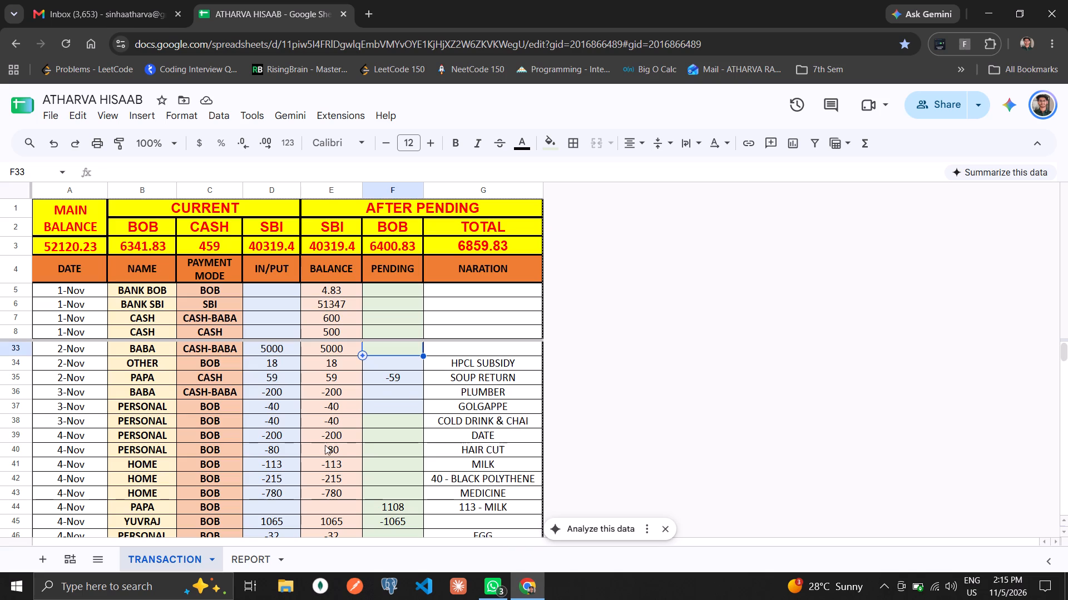
{"action": "left_click", "coordinate": [394, 243]}
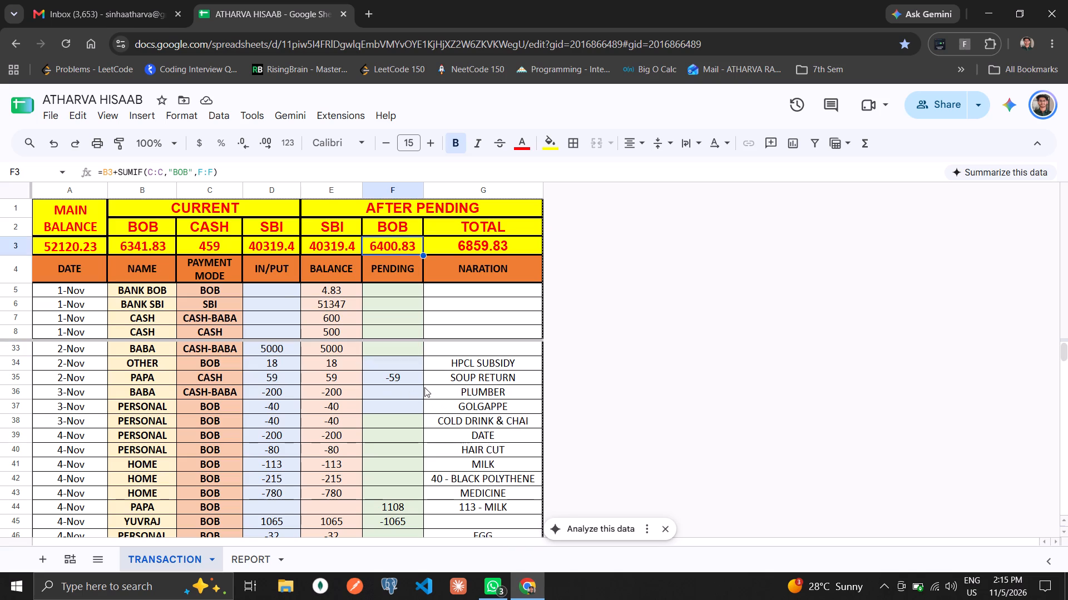
{"action": "left_click", "coordinate": [412, 397]}
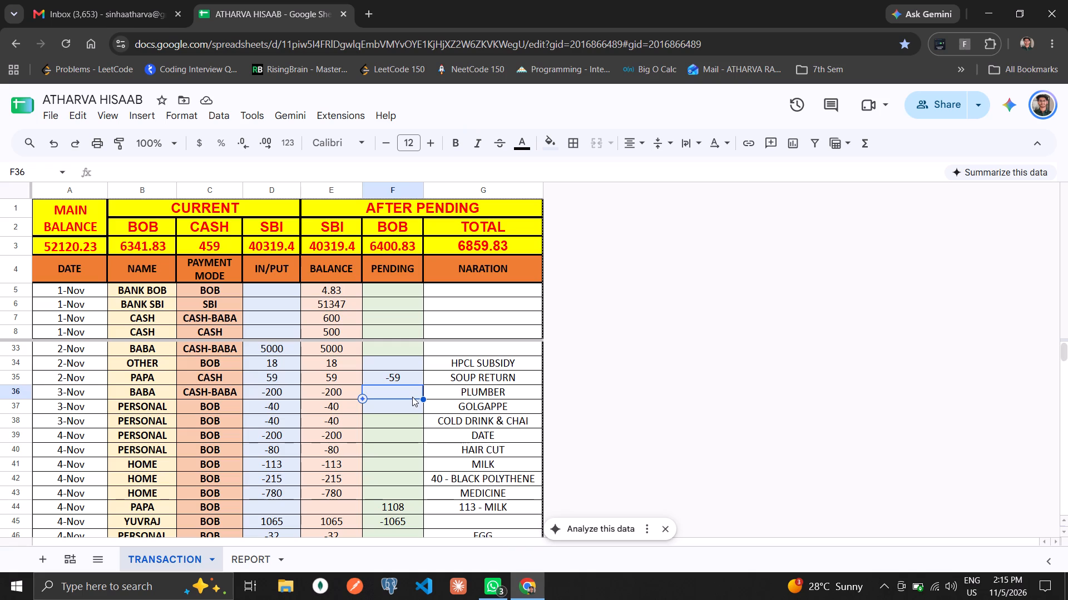
{"action": "key", "text": "Left"}
{"action": "key", "text": "Left"}
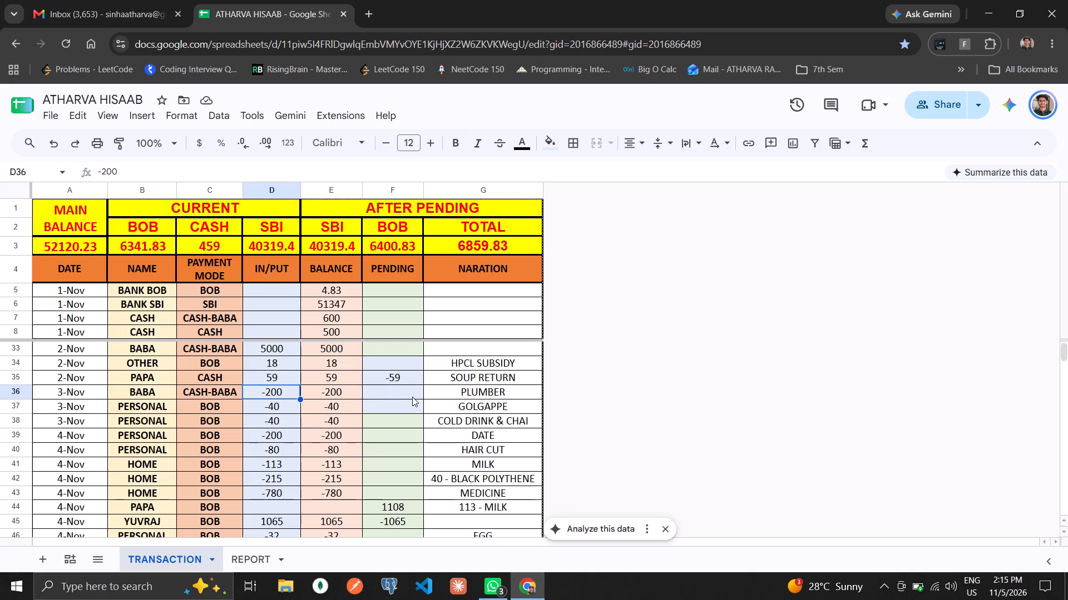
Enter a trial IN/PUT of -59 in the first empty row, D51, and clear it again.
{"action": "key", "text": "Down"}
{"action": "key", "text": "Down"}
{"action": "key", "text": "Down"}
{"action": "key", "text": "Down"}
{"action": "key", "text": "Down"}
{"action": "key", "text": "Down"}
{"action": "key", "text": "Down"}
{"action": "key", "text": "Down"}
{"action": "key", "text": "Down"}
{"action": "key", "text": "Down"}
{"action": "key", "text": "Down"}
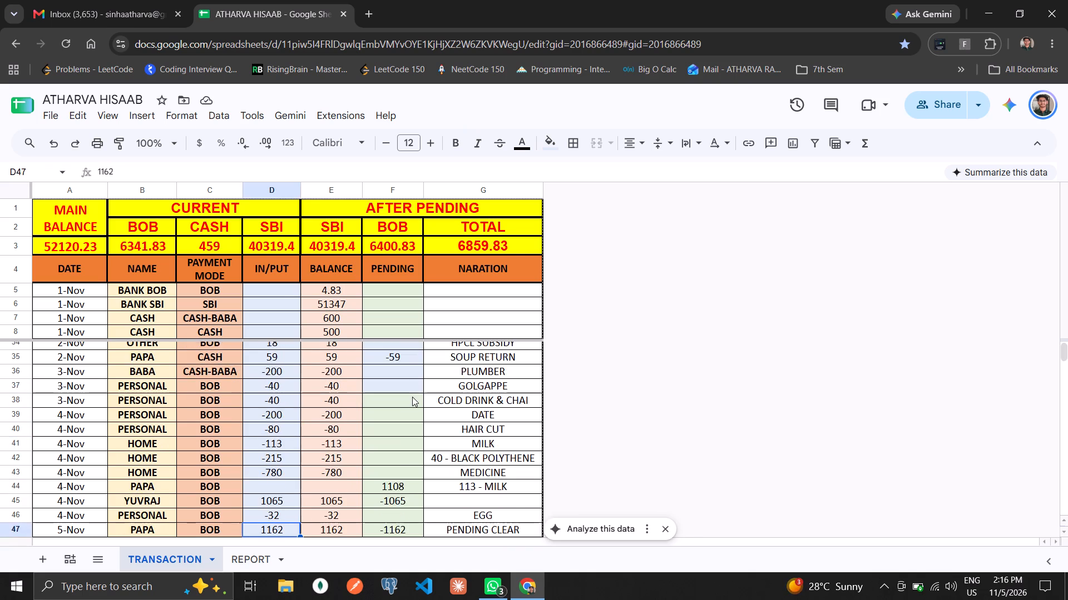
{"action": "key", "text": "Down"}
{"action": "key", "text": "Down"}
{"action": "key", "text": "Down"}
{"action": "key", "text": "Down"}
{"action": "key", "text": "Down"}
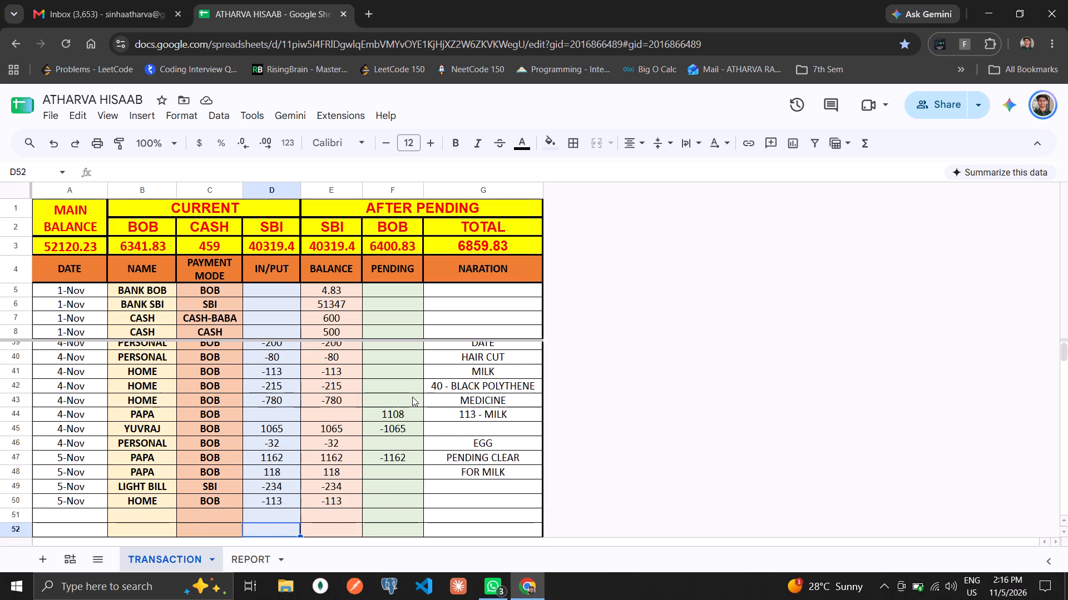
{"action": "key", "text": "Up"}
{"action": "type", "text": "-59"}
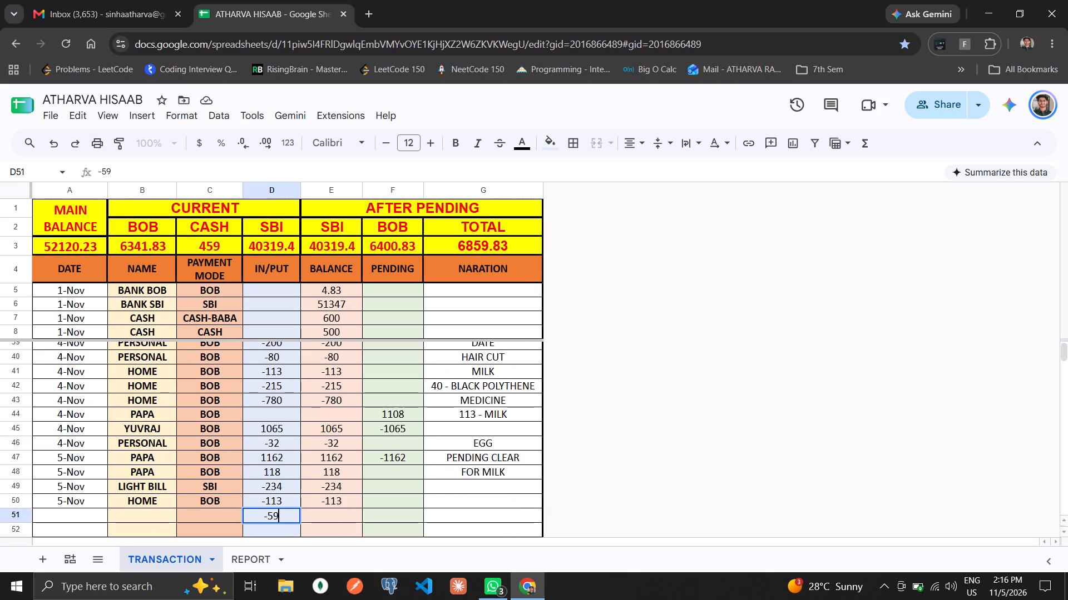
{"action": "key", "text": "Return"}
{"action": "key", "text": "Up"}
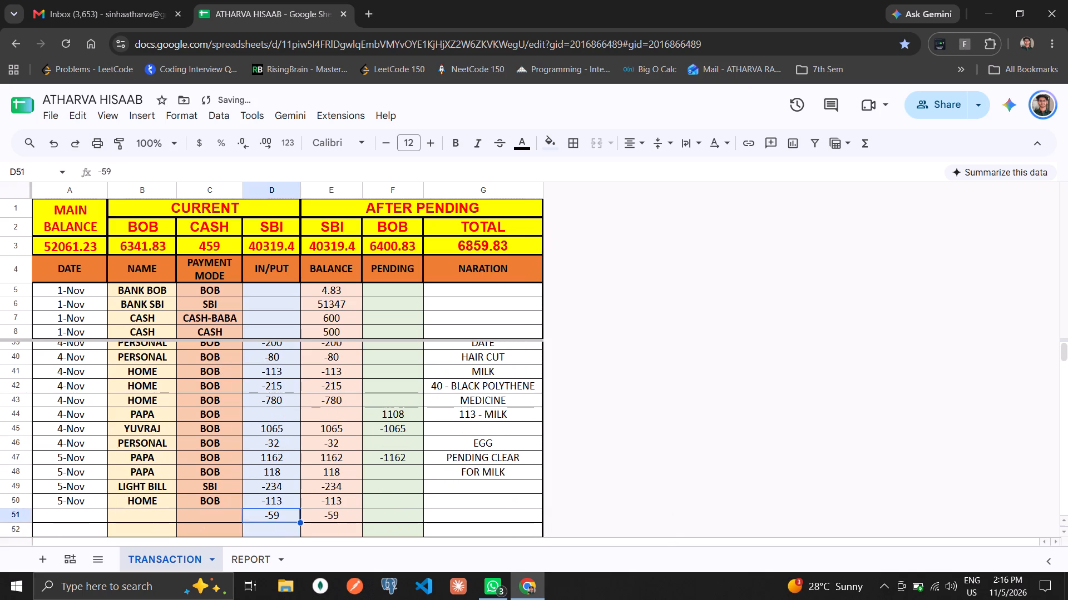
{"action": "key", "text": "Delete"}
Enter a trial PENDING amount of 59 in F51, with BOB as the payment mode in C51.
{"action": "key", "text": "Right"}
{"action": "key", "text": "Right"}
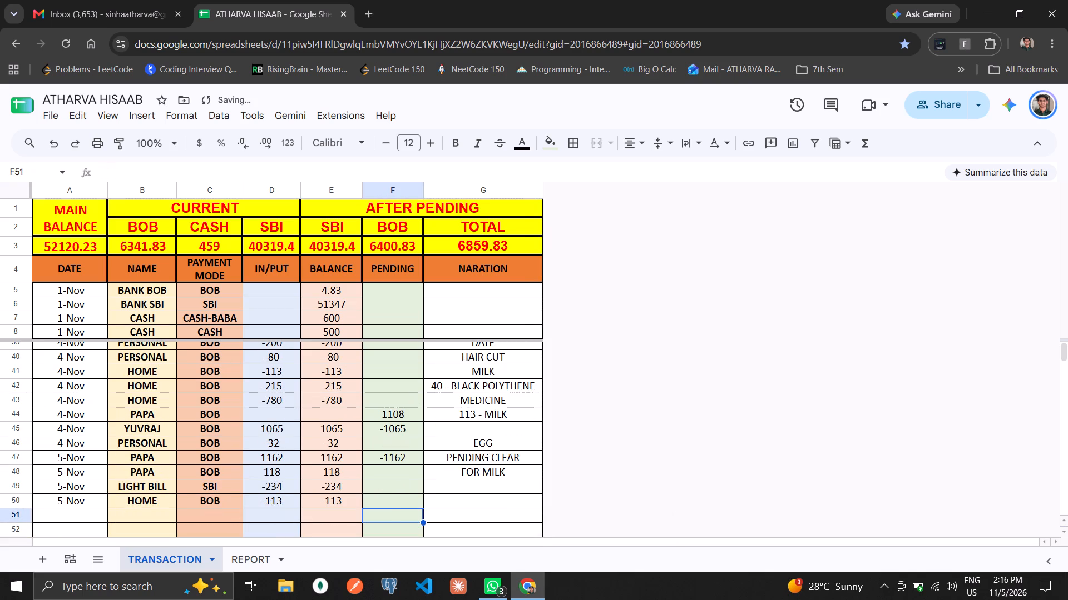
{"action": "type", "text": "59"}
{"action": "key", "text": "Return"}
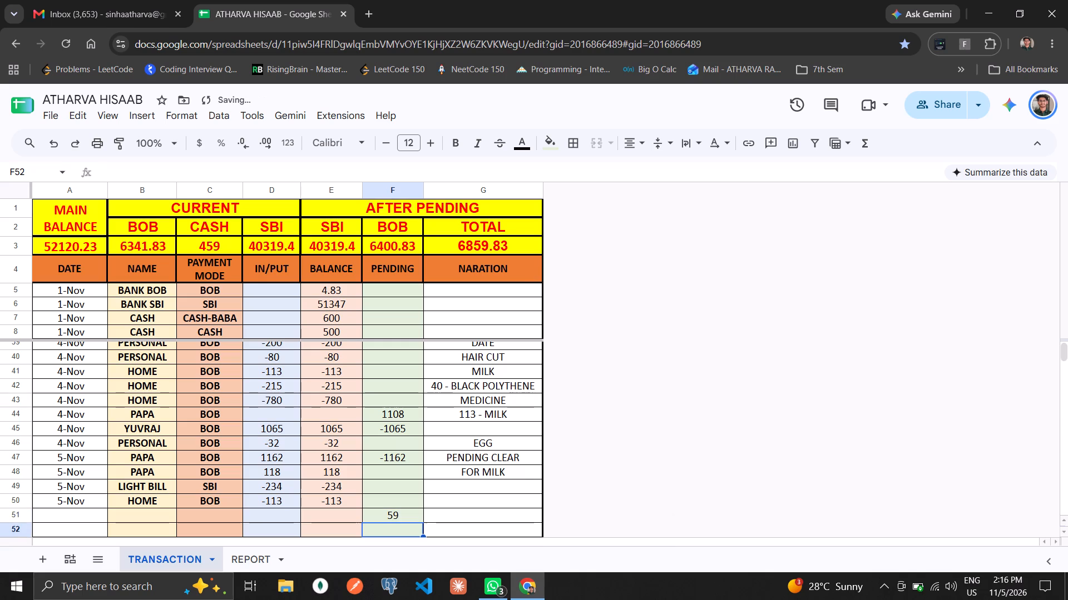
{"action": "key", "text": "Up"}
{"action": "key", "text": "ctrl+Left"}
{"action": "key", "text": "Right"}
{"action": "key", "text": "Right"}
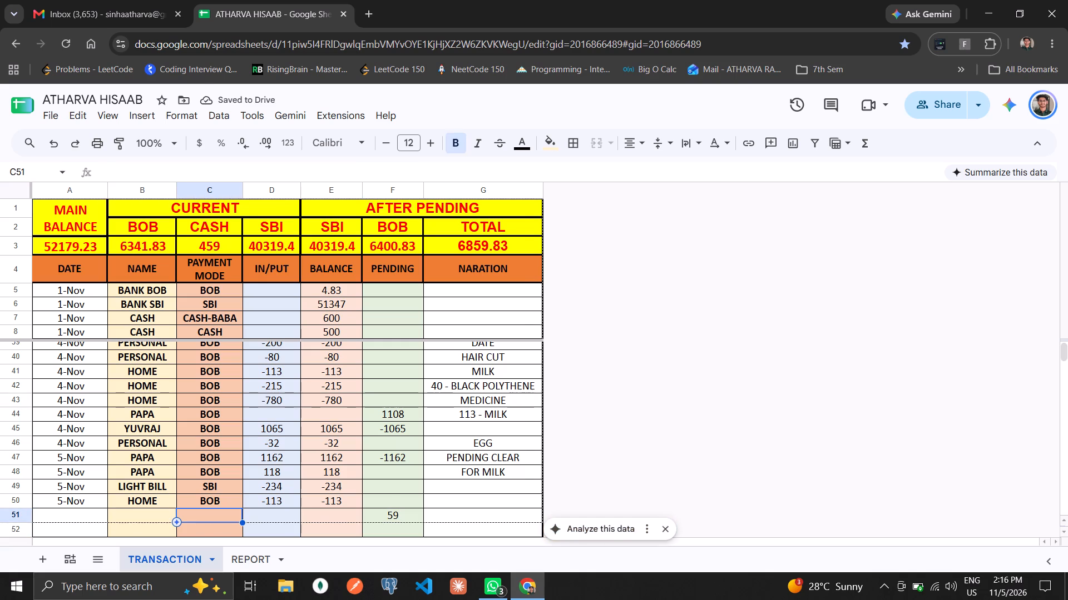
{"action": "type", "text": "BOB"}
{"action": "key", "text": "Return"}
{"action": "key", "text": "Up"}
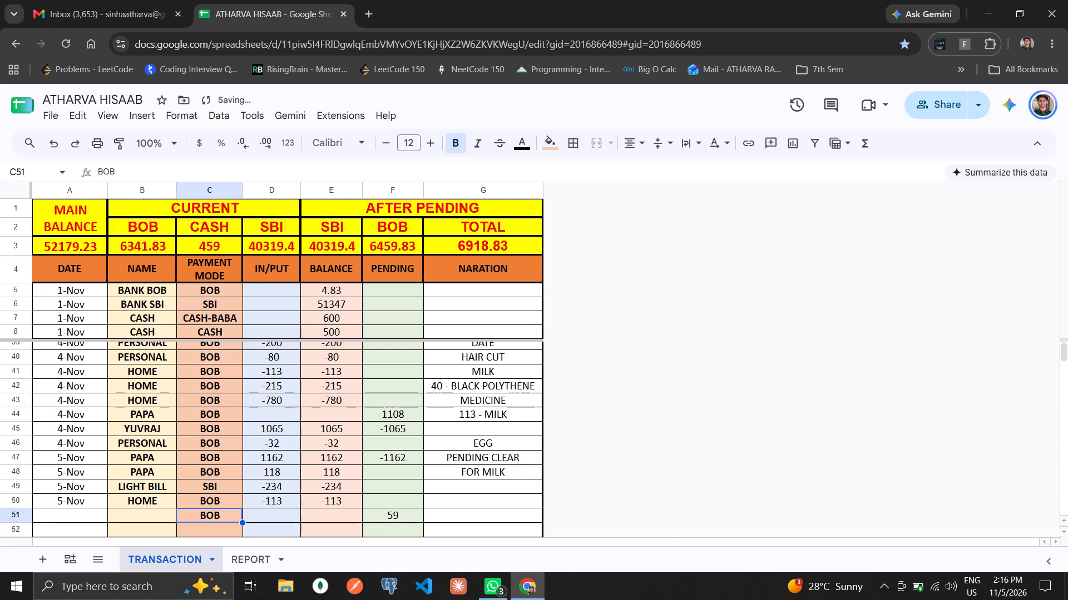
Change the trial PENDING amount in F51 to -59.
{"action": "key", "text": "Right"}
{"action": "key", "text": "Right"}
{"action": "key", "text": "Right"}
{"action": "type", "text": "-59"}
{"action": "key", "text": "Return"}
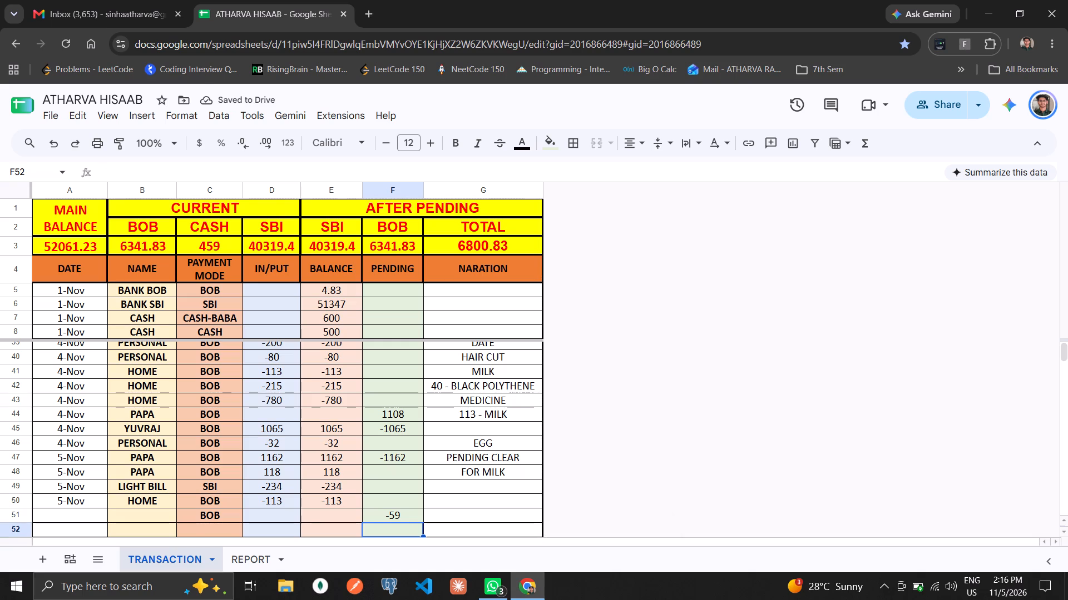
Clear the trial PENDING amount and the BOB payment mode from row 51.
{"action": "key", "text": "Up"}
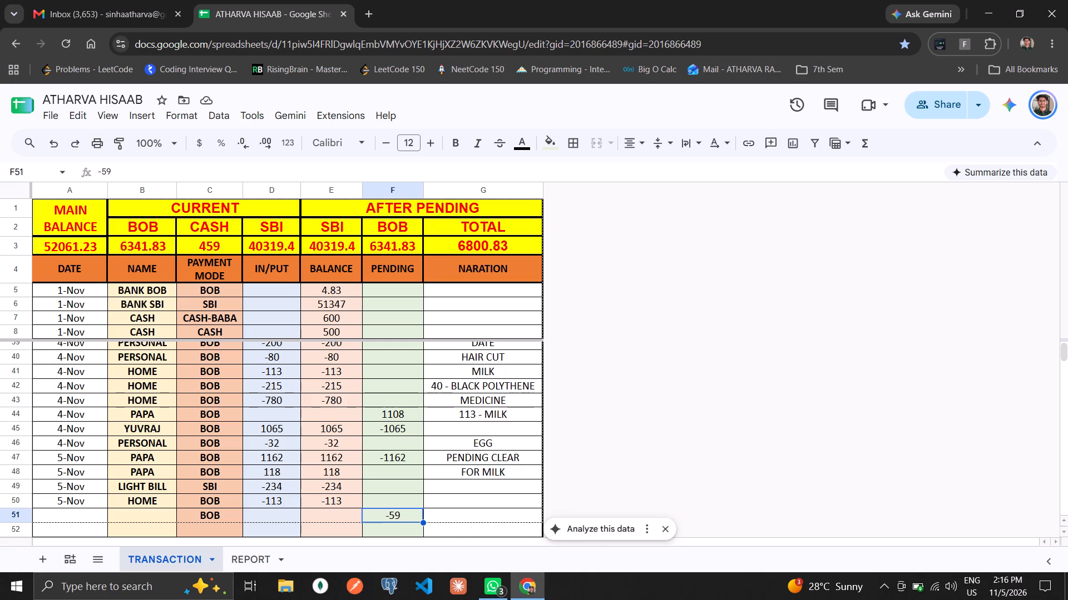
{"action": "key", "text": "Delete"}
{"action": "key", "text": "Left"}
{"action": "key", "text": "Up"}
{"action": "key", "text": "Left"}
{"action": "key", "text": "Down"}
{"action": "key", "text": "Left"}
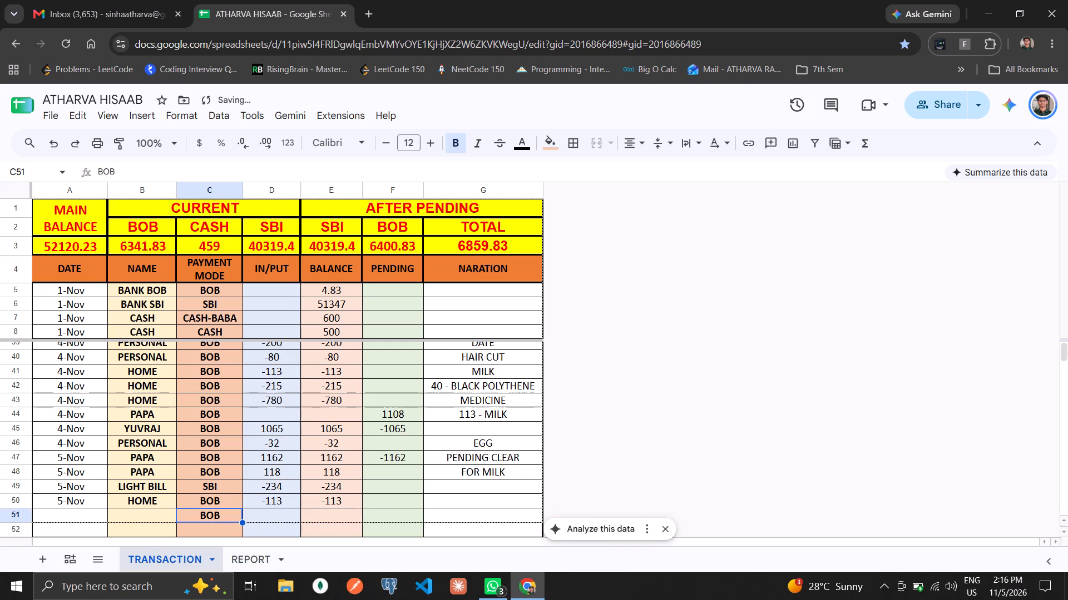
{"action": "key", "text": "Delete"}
Review the PAYMENT MODE cells from the latest entries back to PAPA's SOUP RETURN row, C35.
{"action": "key", "text": "Up"}
{"action": "key", "text": "Up"}
{"action": "key", "text": "Up"}
{"action": "key", "text": "Up"}
{"action": "key", "text": "Up"}
{"action": "key", "text": "Up"}
{"action": "key", "text": "Up"}
{"action": "key", "text": "Up"}
{"action": "key", "text": "Up"}
{"action": "key", "text": "Up"}
{"action": "key", "text": "Up"}
{"action": "key", "text": "Up"}
{"action": "key", "text": "Up"}
{"action": "key", "text": "Up"}
{"action": "key", "text": "Up"}
{"action": "key", "text": "Up"}
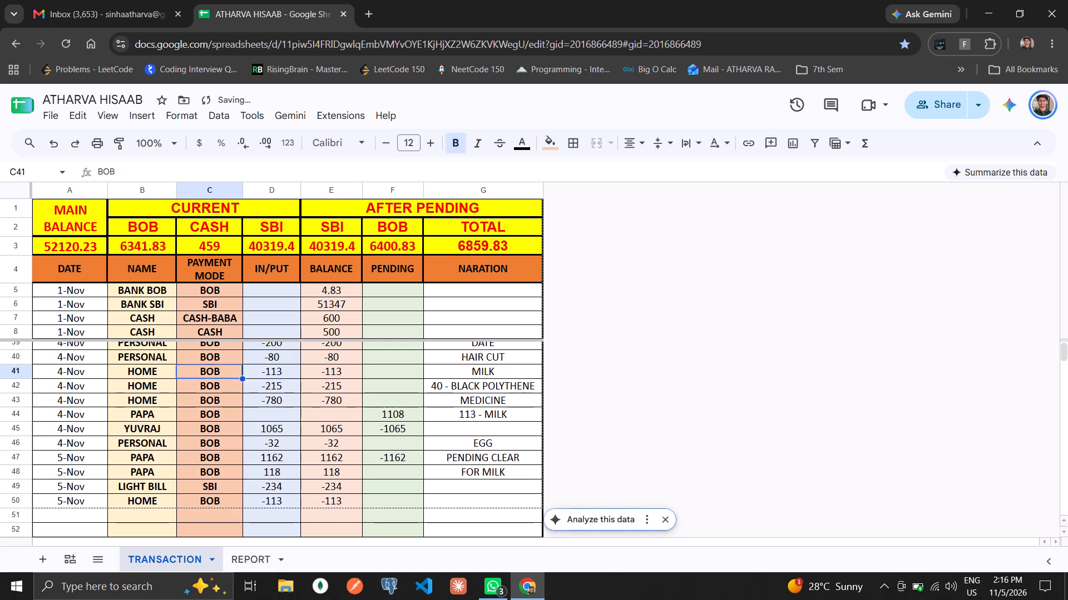
Open the detail sheet behind PAPA's pending total in the REPORT sheet, B11.
{"action": "left_click", "coordinate": [249, 559]}
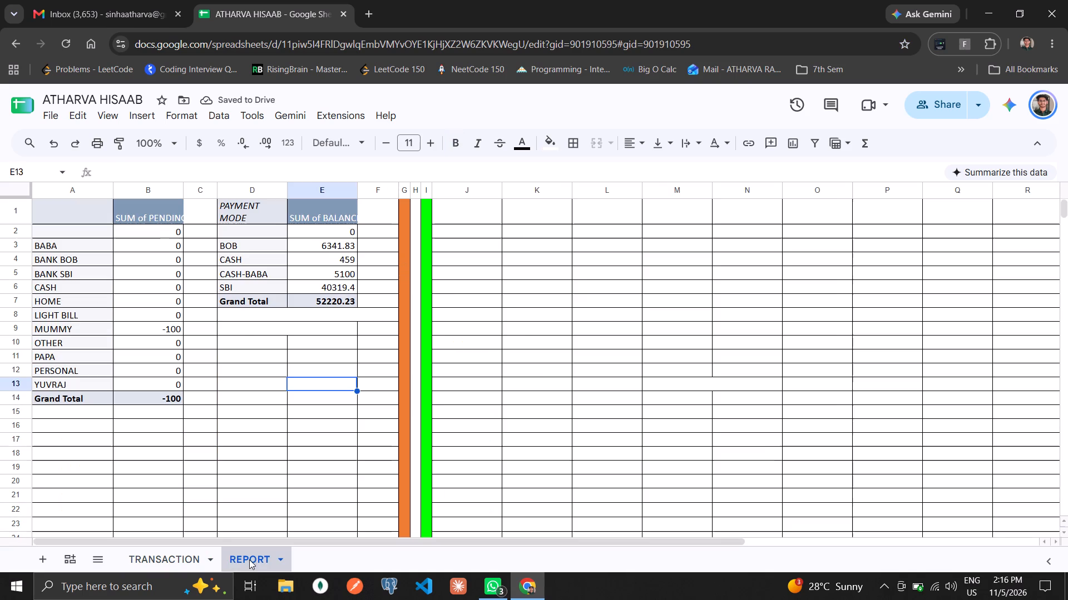
{"action": "double_click", "coordinate": [165, 359]}
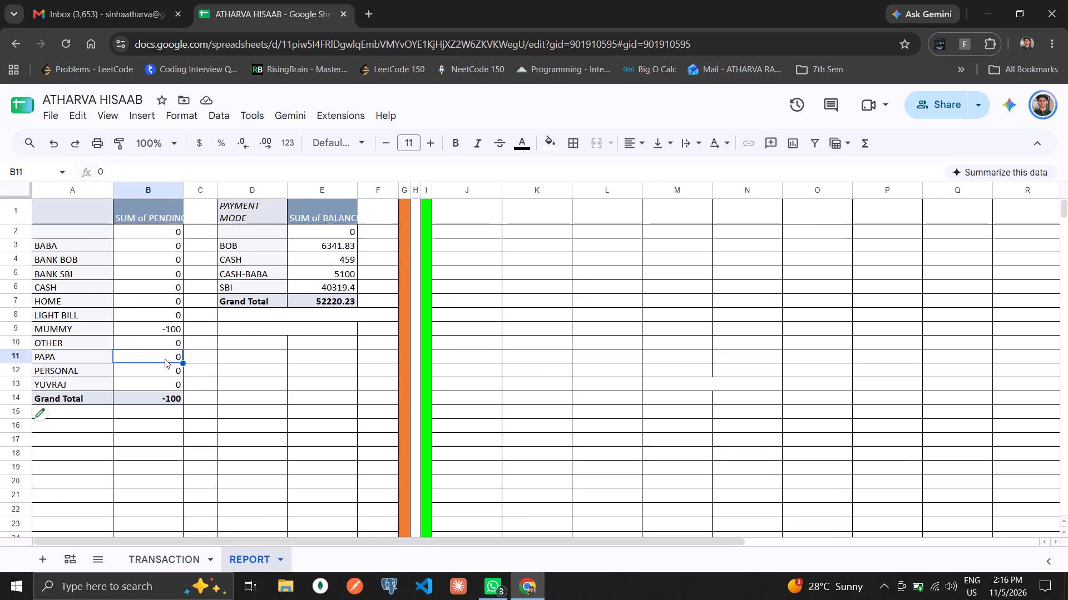
Examine PAPA's PENDING amounts for 2-Nov and 4-Nov in the detail sheet, checking combined selections of F7, F8 and F9.
{"action": "left_click", "coordinate": [324, 336]}
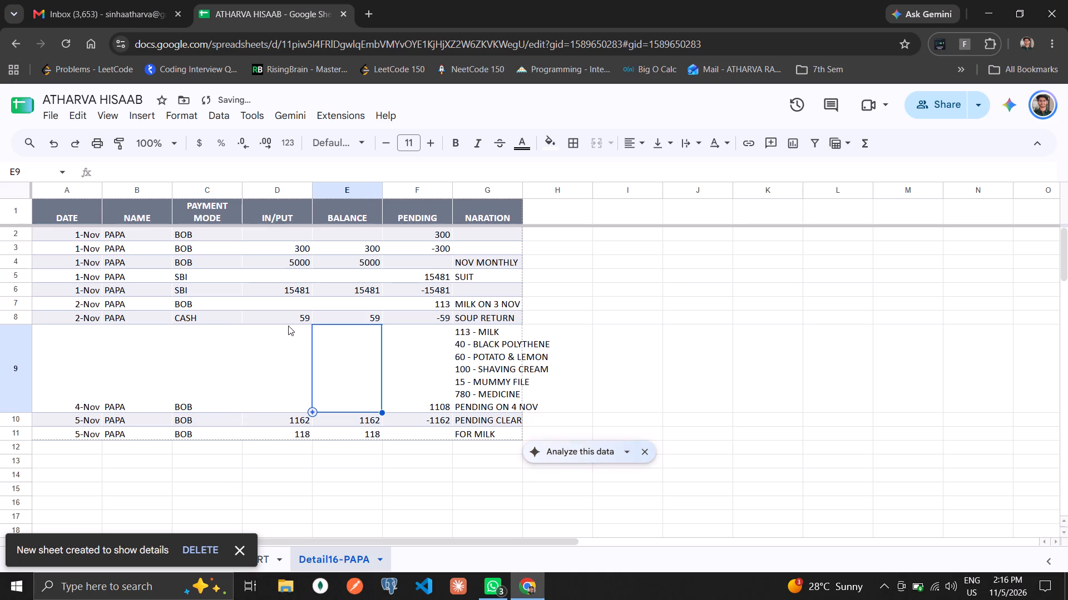
{"action": "left_click", "coordinate": [288, 326]}
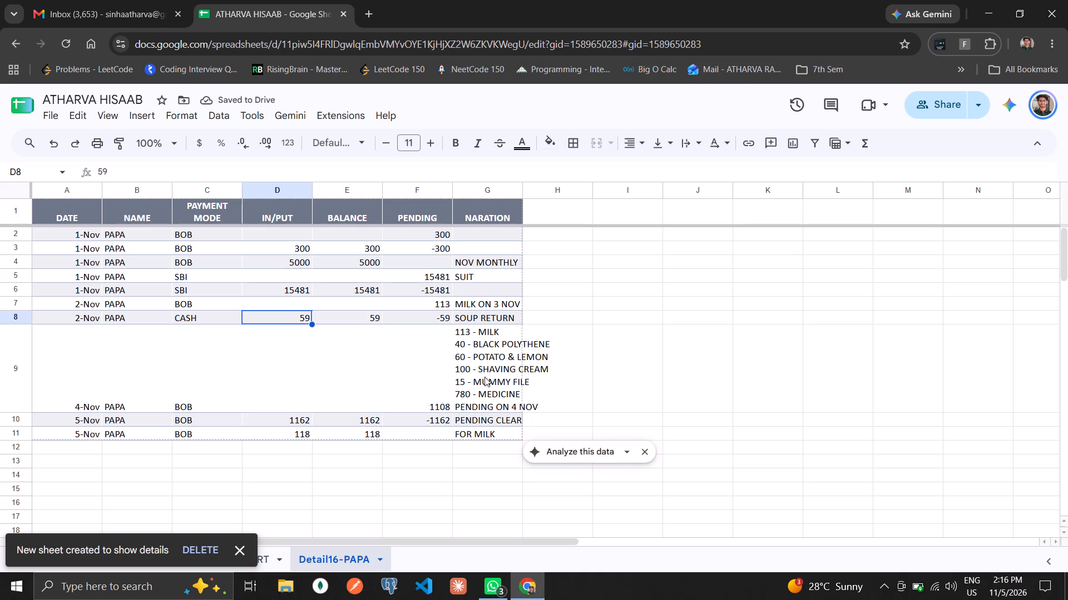
{"action": "left_click", "coordinate": [434, 409], "text": "ctrl"}
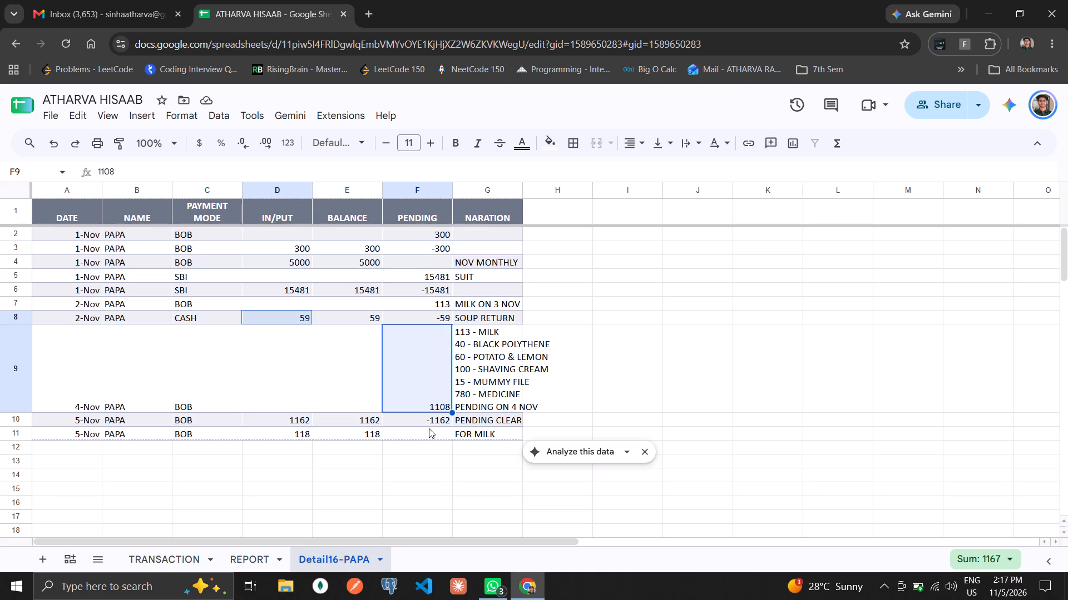
{"action": "left_click", "coordinate": [428, 384]}
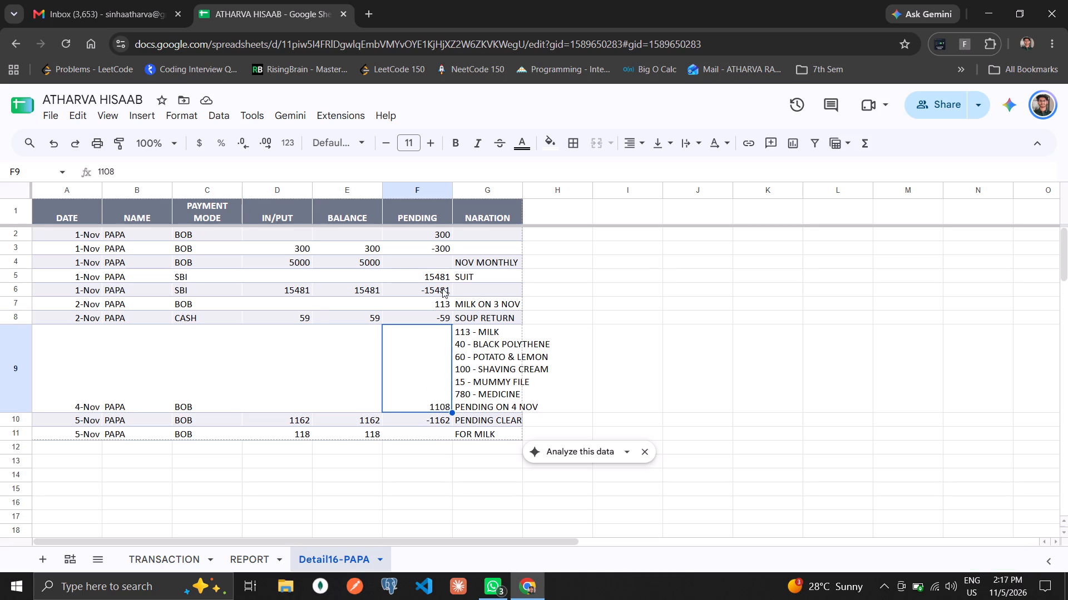
{"action": "left_click", "coordinate": [439, 306], "text": "ctrl"}
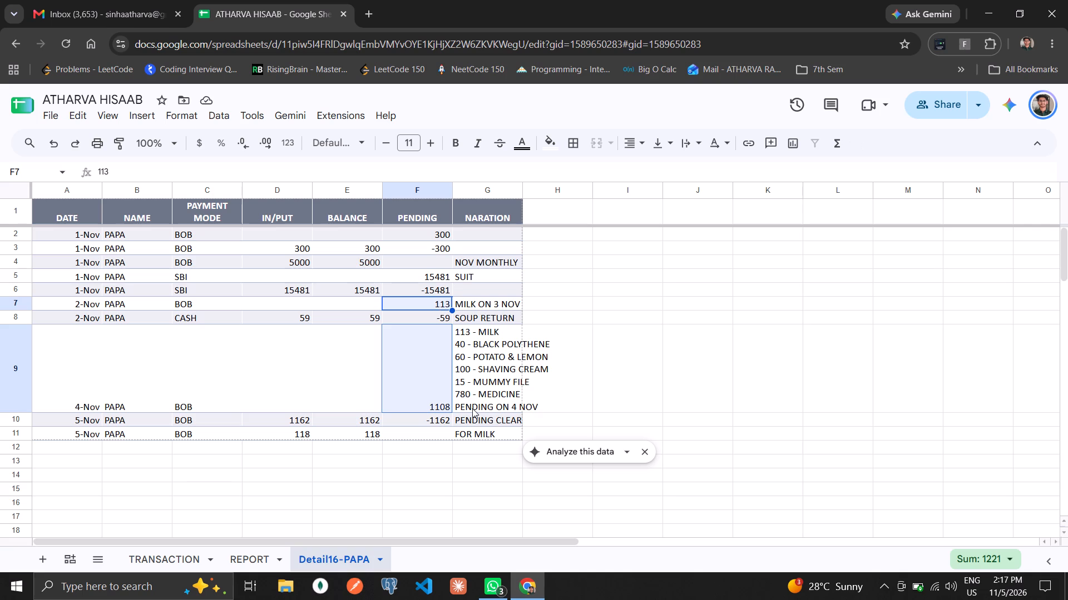
{"action": "left_click", "coordinate": [436, 303]}
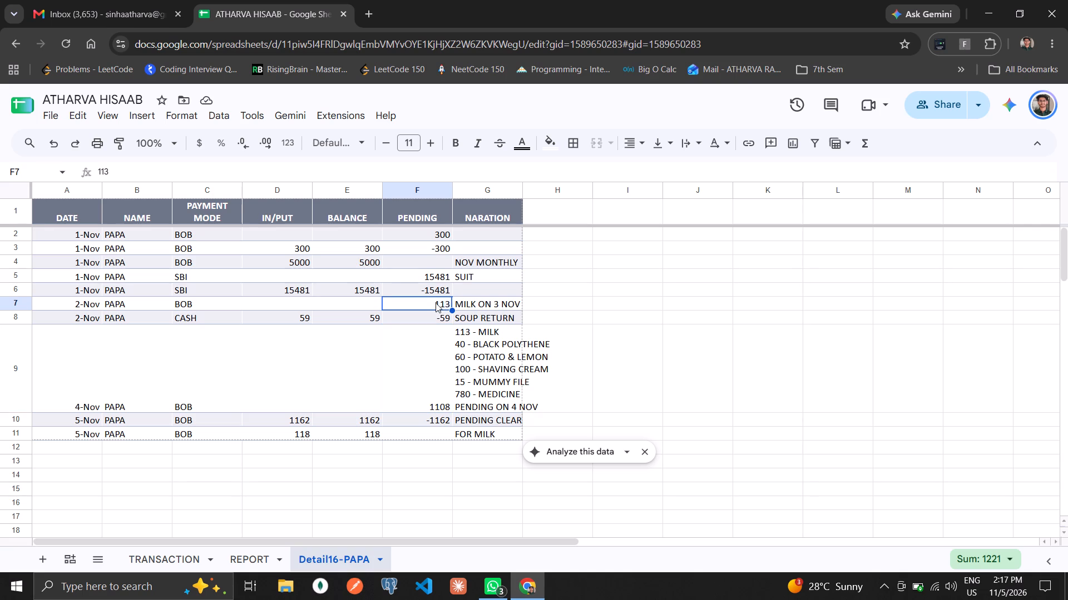
{"action": "key", "text": "shift+Down"}
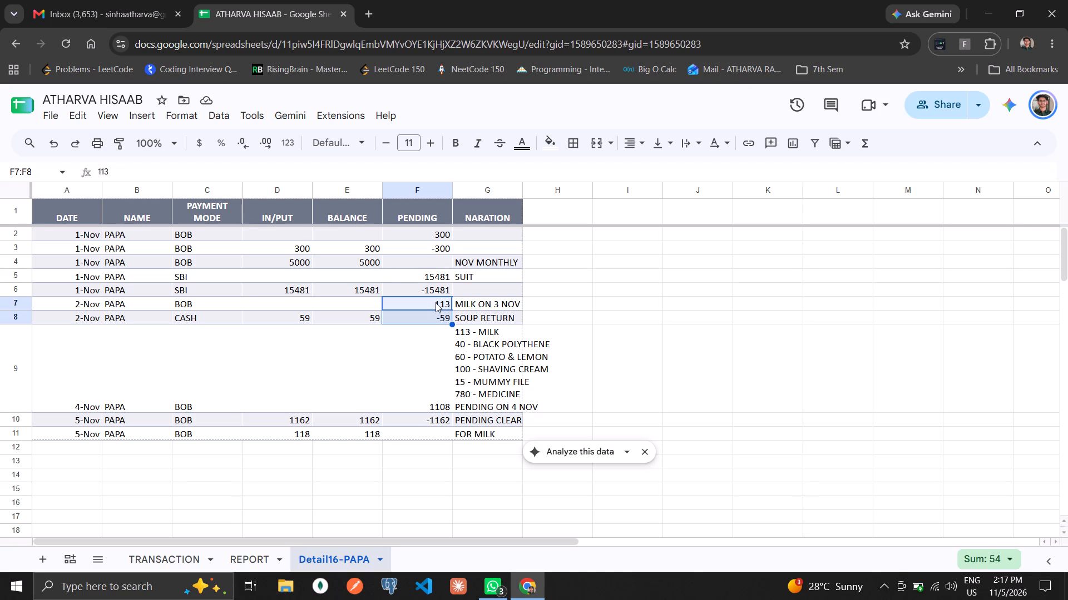
{"action": "key", "text": "Down"}
{"action": "key", "text": "Down"}
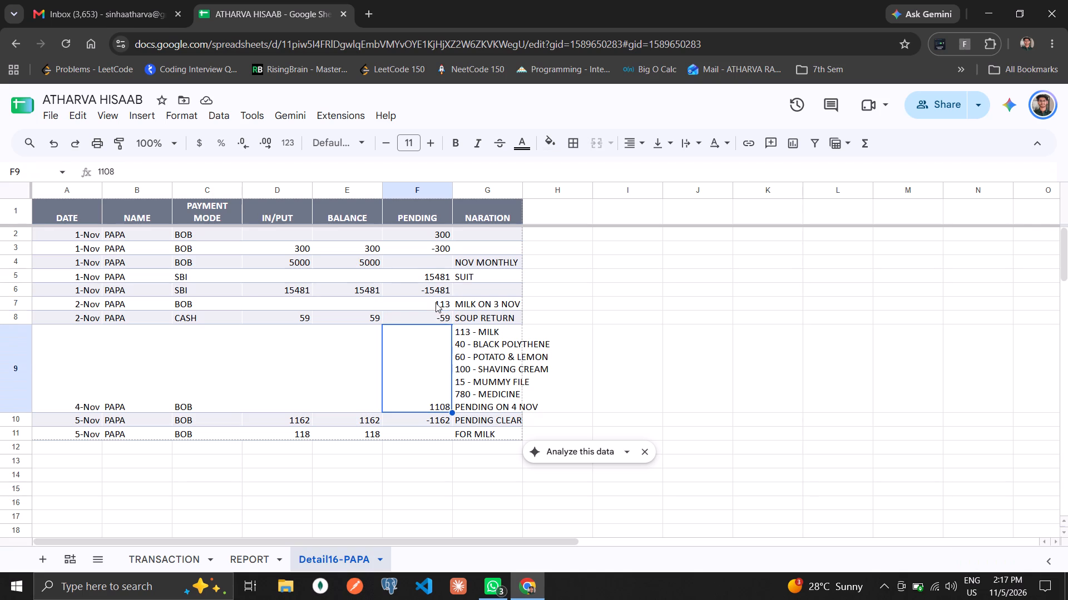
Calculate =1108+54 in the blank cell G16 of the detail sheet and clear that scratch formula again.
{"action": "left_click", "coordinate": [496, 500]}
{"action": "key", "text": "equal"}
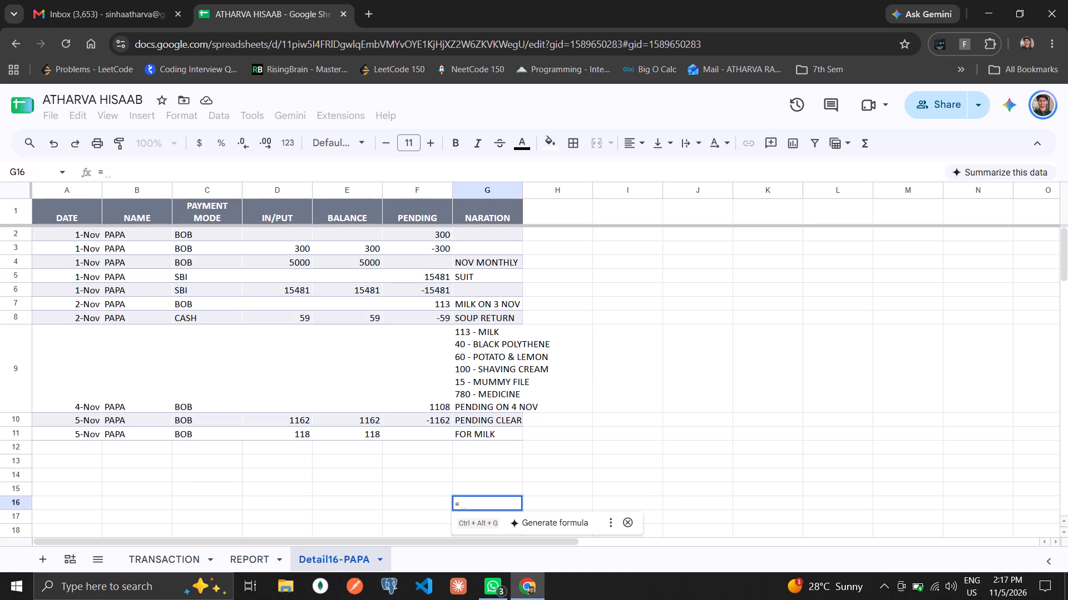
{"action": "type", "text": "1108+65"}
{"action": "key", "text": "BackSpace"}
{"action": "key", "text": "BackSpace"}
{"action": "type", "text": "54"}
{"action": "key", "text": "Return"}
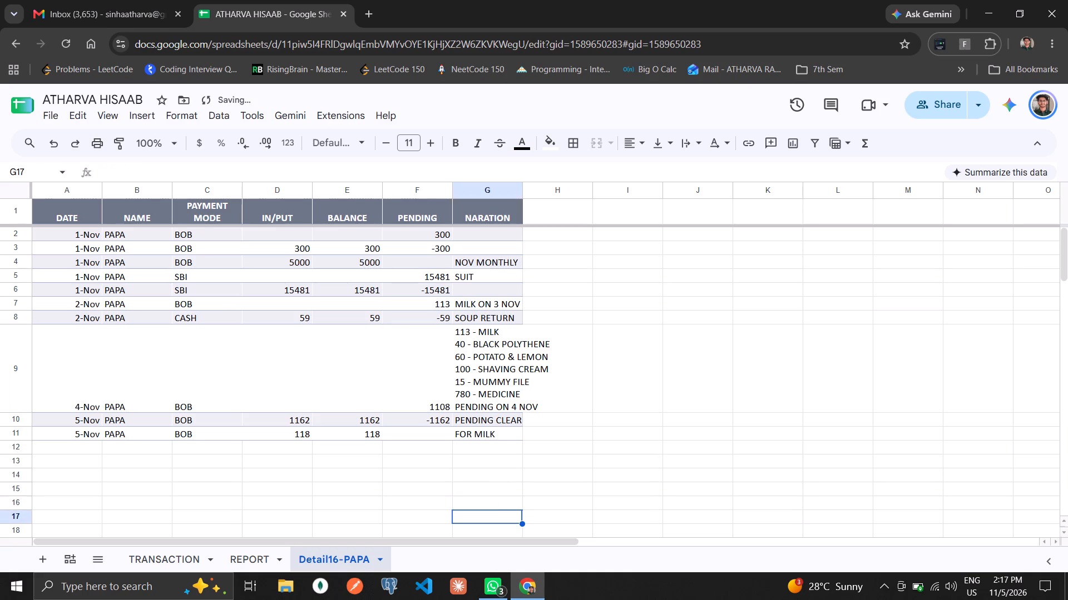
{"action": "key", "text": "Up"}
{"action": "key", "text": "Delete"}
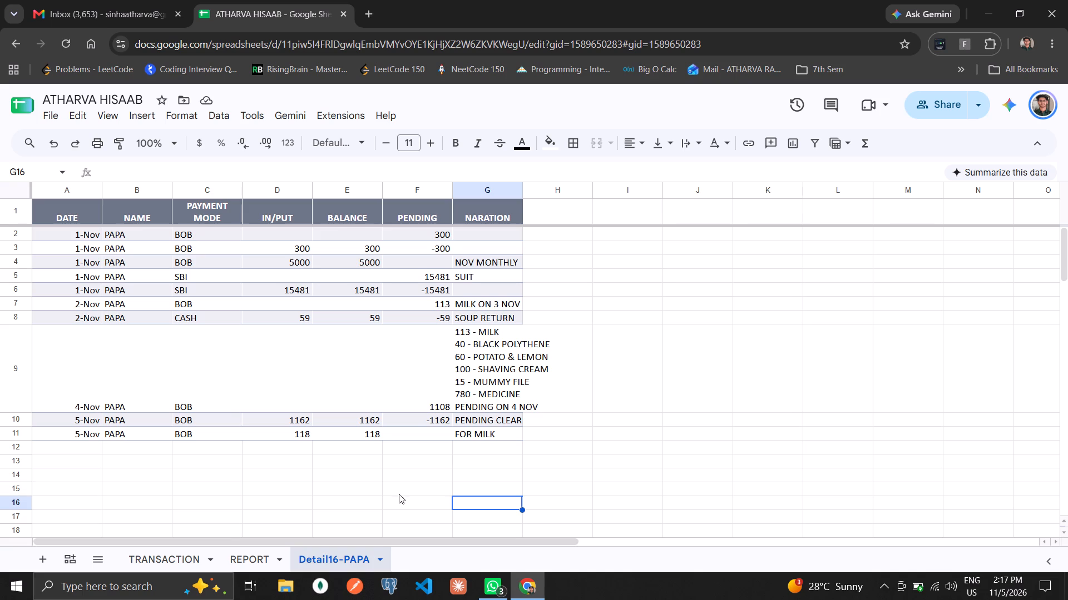
Review PAPA's PENDING amounts in the TRANSACTION sheet for the SOUP RETURN and MILK ON 3 NOV rows, F35 and F32.
{"action": "left_click", "coordinate": [225, 554]}
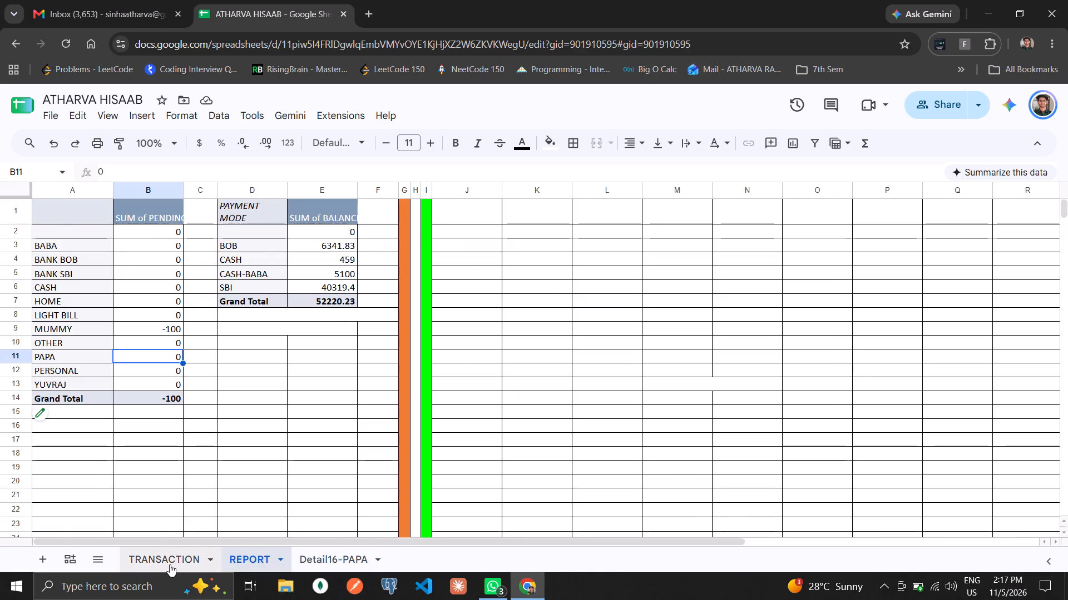
{"action": "left_click", "coordinate": [170, 564]}
{"action": "left_click", "coordinate": [234, 442]}
{"action": "key", "text": "Up"}
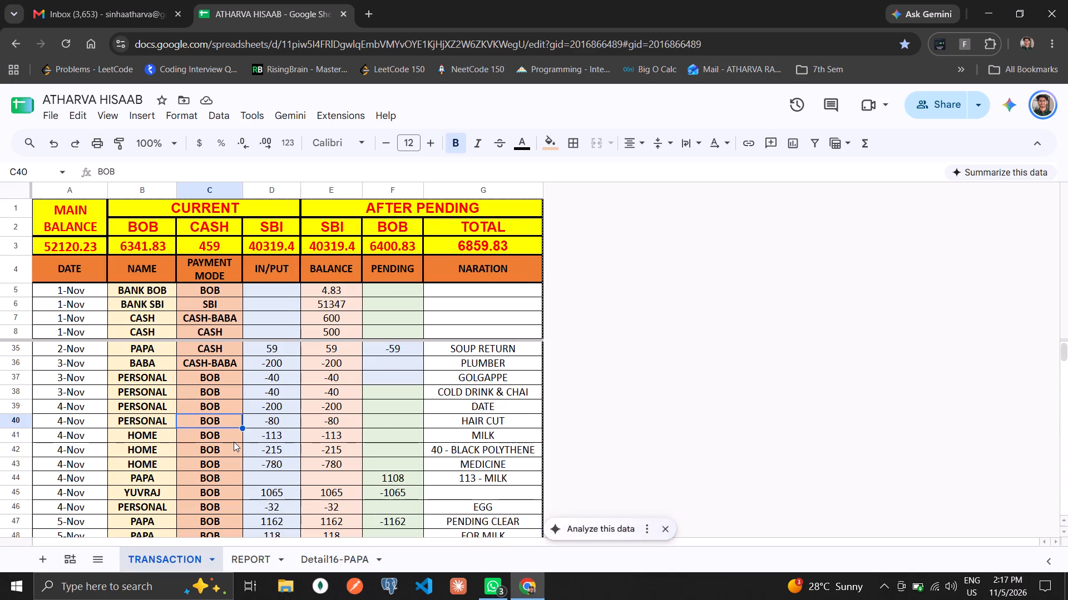
{"action": "key", "text": "Up"}
{"action": "key", "text": "Up"}
{"action": "key", "text": "Up"}
{"action": "key", "text": "Up"}
{"action": "key", "text": "Up"}
{"action": "key", "text": "Right"}
{"action": "key", "text": "Right"}
{"action": "key", "text": "Right"}
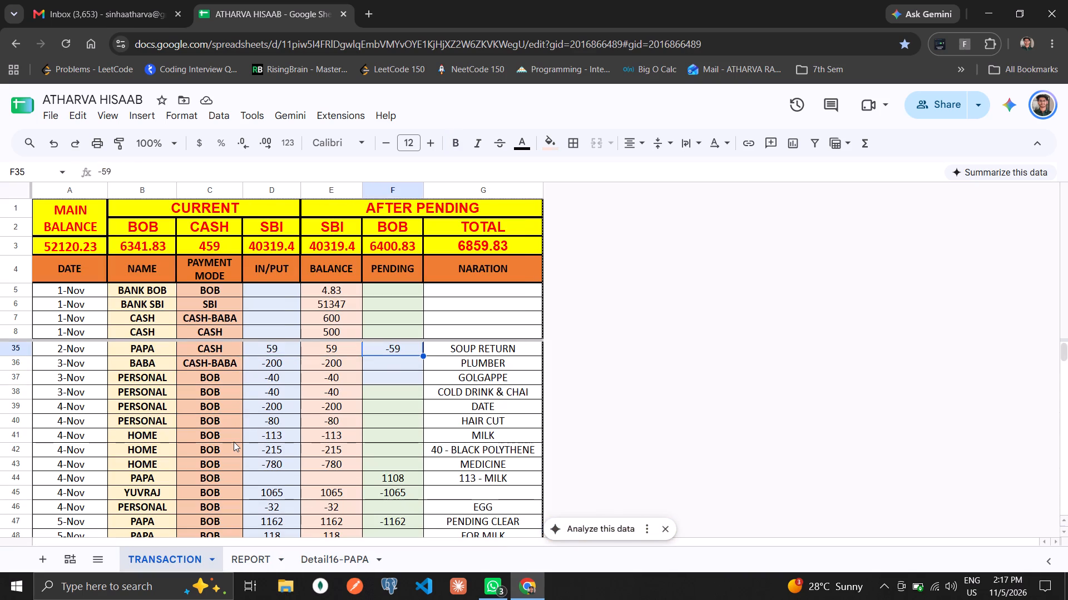
{"action": "key", "text": "Down"}
{"action": "key", "text": "Up"}
{"action": "key", "text": "Up"}
{"action": "key", "text": "Up"}
{"action": "key", "text": "Up"}
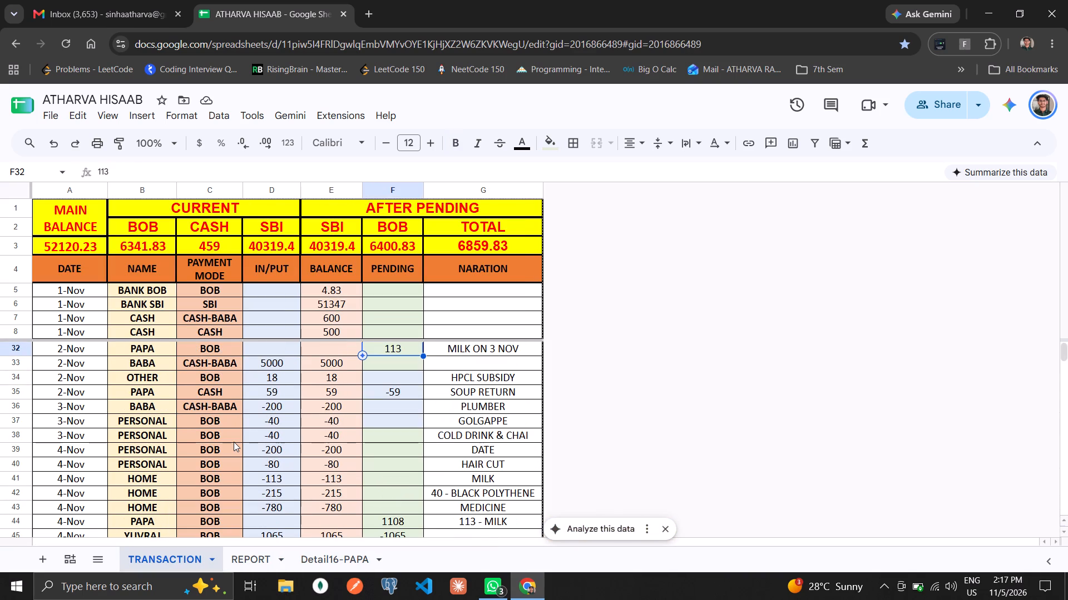
Review the TRANSACTION entries from PAPA's SOUP RETURN row 35 down to the PENDING CLEAR row 47.
{"action": "key", "text": "Down"}
{"action": "key", "text": "Down"}
{"action": "key", "text": "Down"}
{"action": "key", "text": "Left"}
{"action": "key", "text": "Left"}
{"action": "key", "text": "Left"}
{"action": "key", "text": "Left"}
{"action": "key", "text": "Left"}
{"action": "key", "text": "Left"}
{"action": "key", "text": "Left"}
{"action": "key", "text": "Left"}
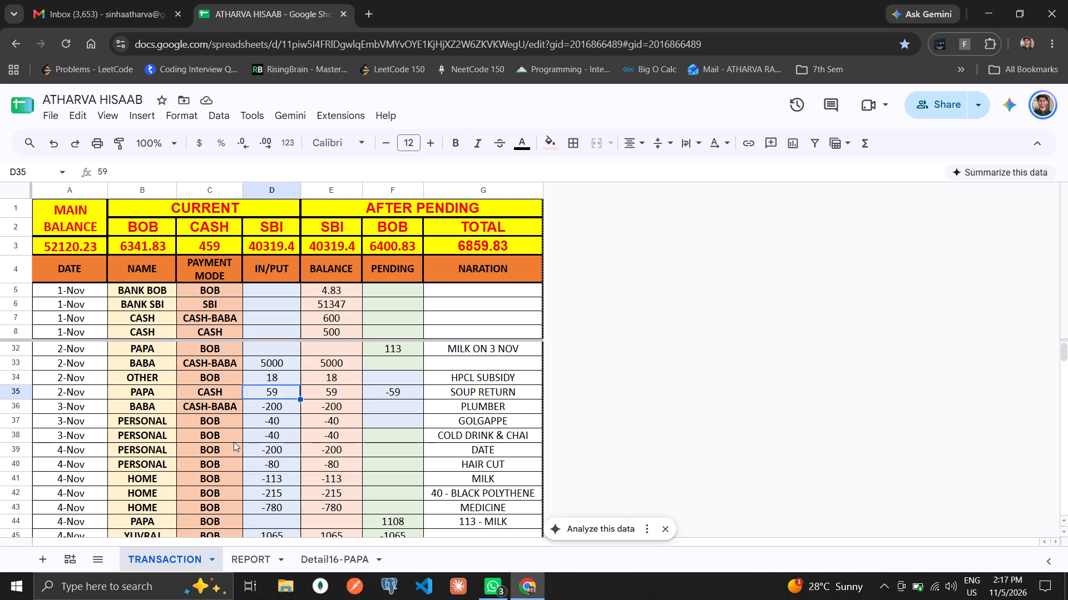
{"action": "key", "text": "Down"}
{"action": "key", "text": "Down"}
{"action": "key", "text": "Down"}
{"action": "key", "text": "Down"}
{"action": "key", "text": "Down"}
{"action": "key", "text": "Down"}
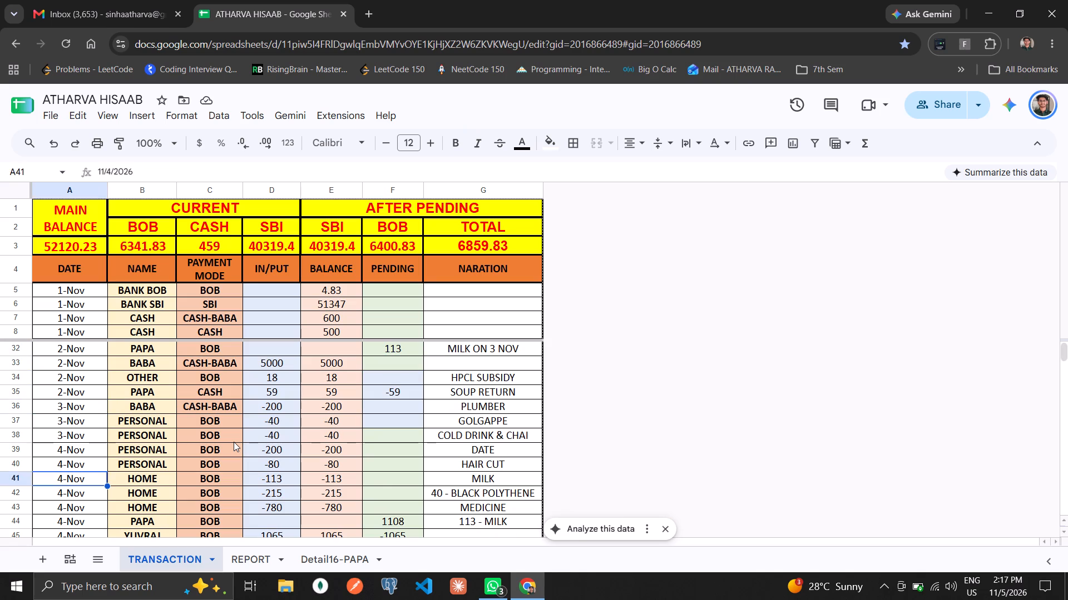
{"action": "key", "text": "Down"}
{"action": "key", "text": "Down"}
{"action": "key", "text": "Down"}
{"action": "key", "text": "Down"}
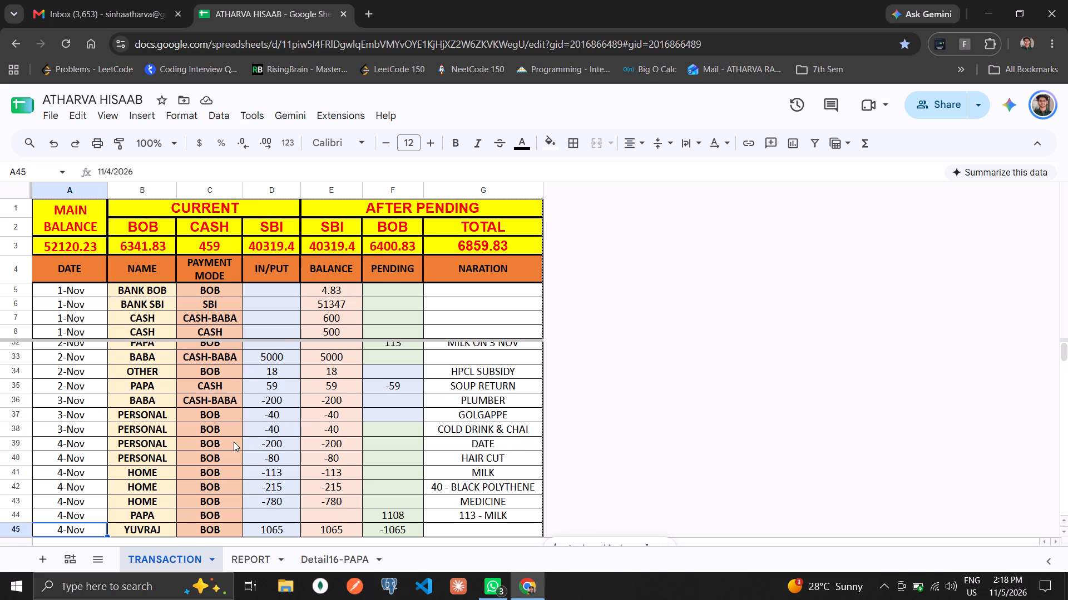
{"action": "key", "text": "Down"}
{"action": "key", "text": "Down"}
{"action": "key", "text": "Up"}
{"action": "key", "text": "Up"}
{"action": "key", "text": "Up"}
{"action": "key", "text": "Up"}
{"action": "key", "text": "Up"}
{"action": "key", "text": "Up"}
{"action": "key", "text": "Up"}
{"action": "key", "text": "Up"}
{"action": "key", "text": "Up"}
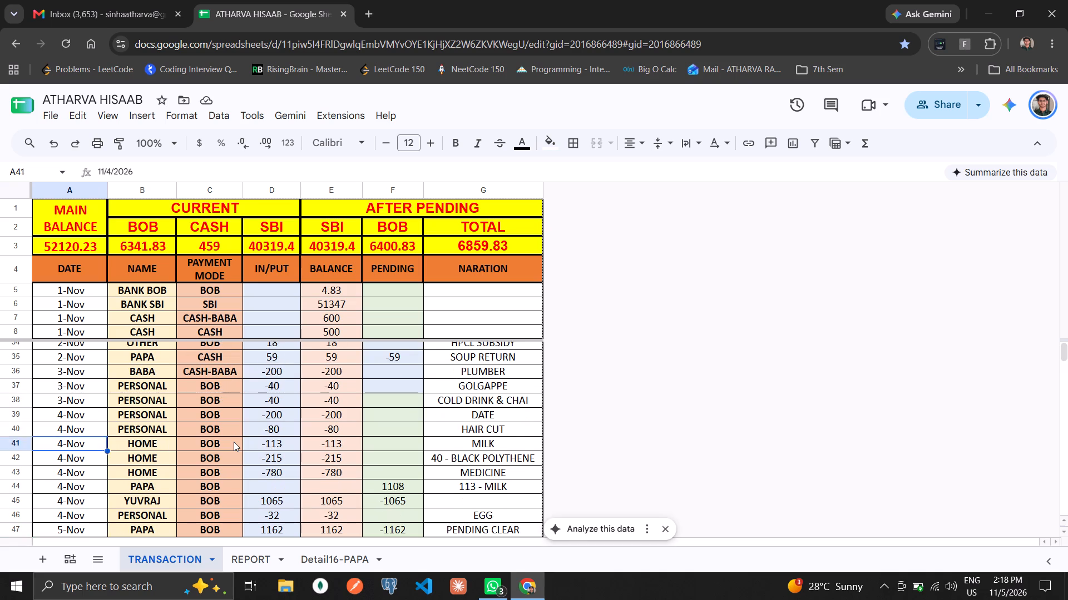
Clear the PENDING amount in PAPA's SOUP RETURN row, F35, and check PAPA's pending total in the REPORT sheet.
{"action": "key", "text": "Up"}
{"action": "key", "text": "Up"}
{"action": "key", "text": "Up"}
{"action": "key", "text": "Up"}
{"action": "key", "text": "Right"}
{"action": "key", "text": "Down"}
{"action": "key", "text": "Right"}
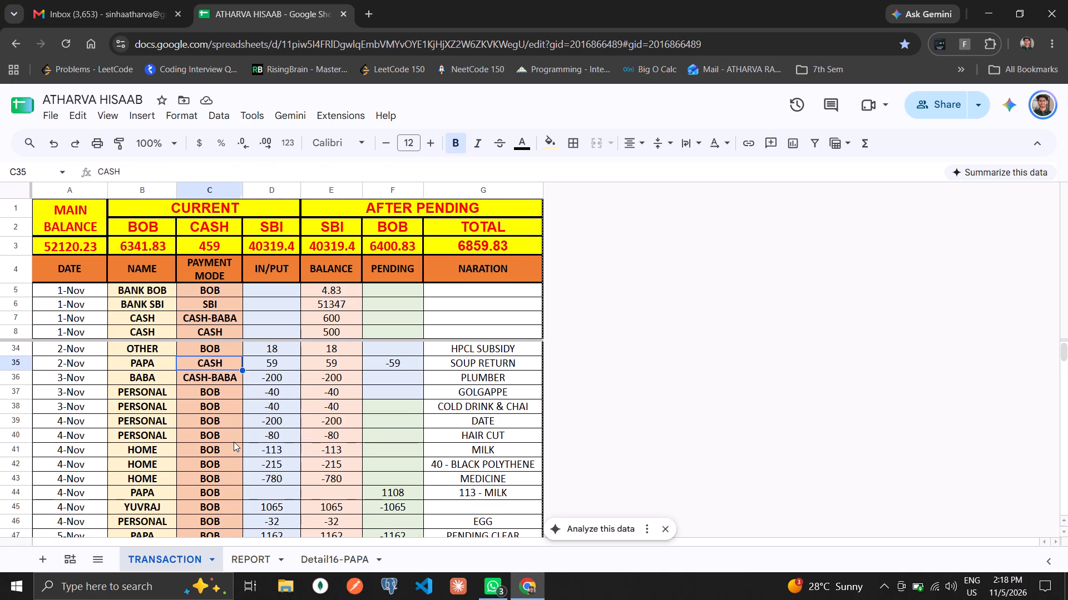
{"action": "key", "text": "Right"}
{"action": "key", "text": "Right"}
{"action": "key", "text": "Right"}
{"action": "key", "text": "Delete"}
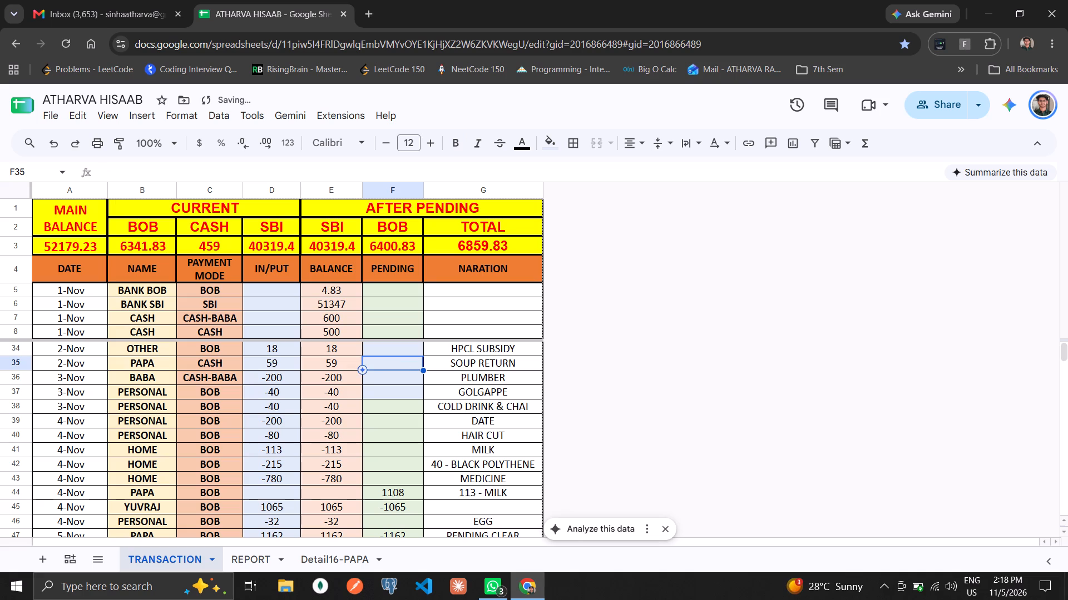
{"action": "key", "text": "Down"}
{"action": "key", "text": "Up"}
{"action": "key", "text": "Left"}
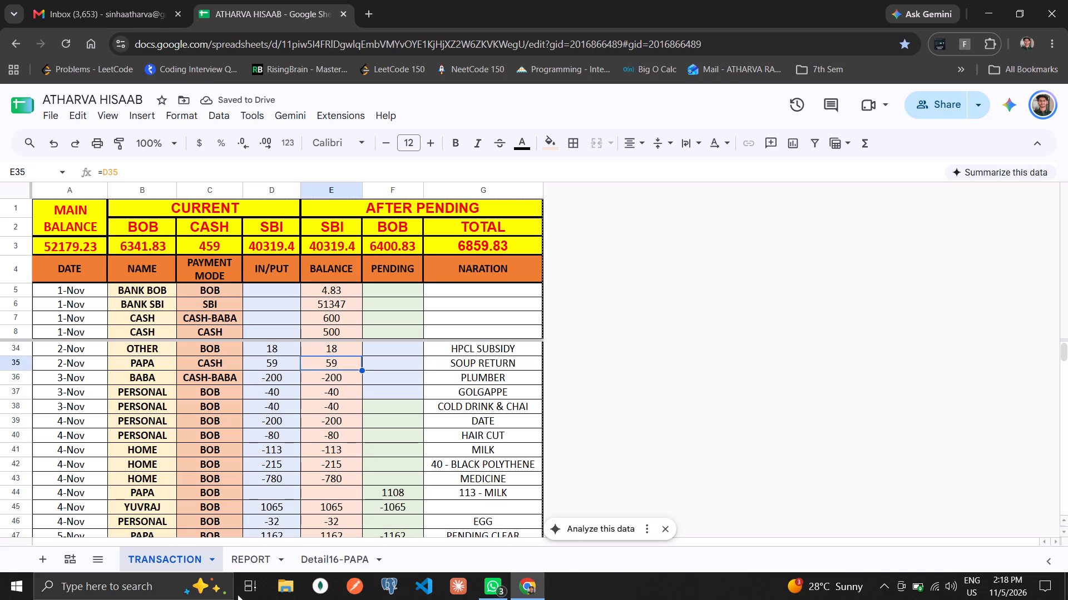
{"action": "left_click", "coordinate": [248, 561]}
{"action": "left_click", "coordinate": [308, 566]}
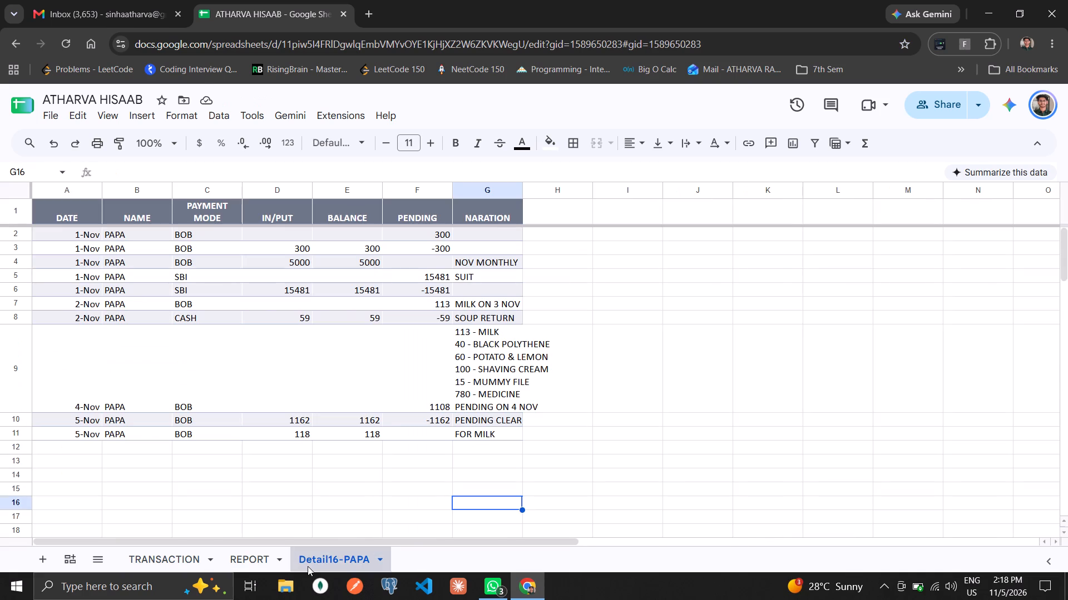
{"action": "left_click", "coordinate": [259, 564]}
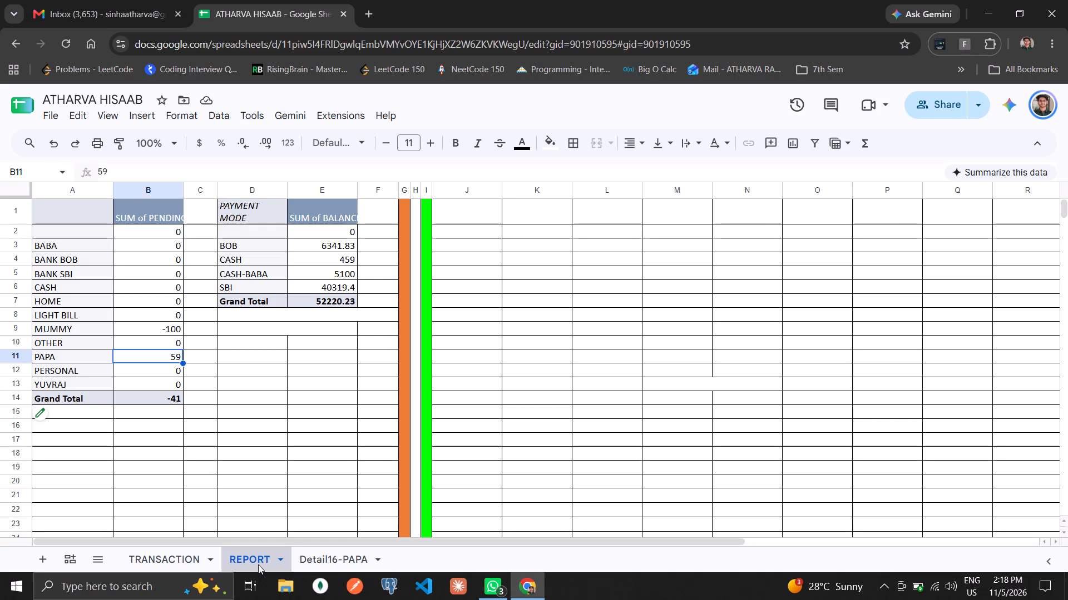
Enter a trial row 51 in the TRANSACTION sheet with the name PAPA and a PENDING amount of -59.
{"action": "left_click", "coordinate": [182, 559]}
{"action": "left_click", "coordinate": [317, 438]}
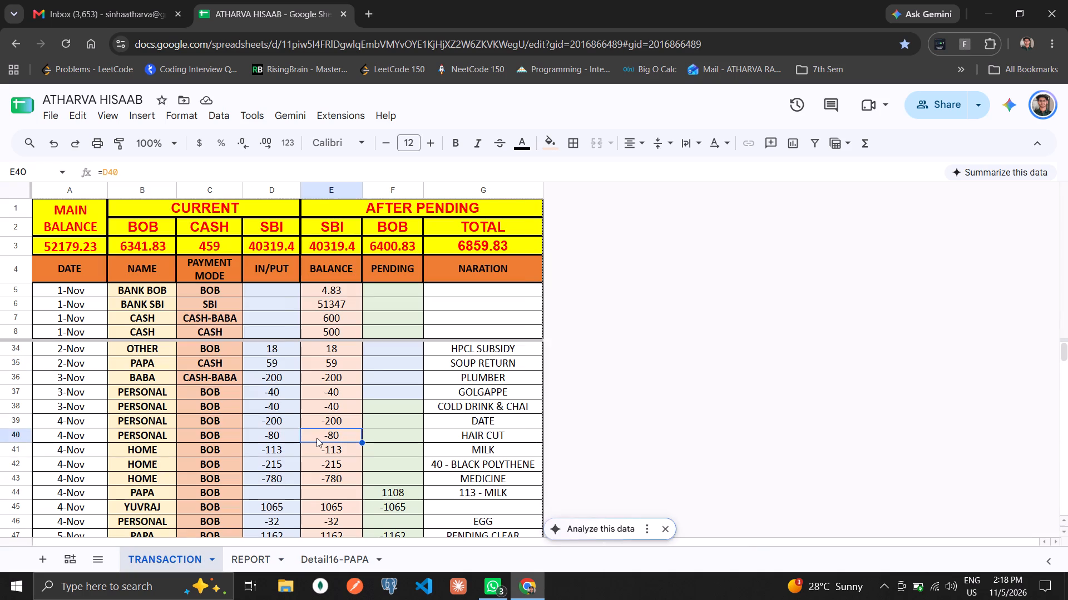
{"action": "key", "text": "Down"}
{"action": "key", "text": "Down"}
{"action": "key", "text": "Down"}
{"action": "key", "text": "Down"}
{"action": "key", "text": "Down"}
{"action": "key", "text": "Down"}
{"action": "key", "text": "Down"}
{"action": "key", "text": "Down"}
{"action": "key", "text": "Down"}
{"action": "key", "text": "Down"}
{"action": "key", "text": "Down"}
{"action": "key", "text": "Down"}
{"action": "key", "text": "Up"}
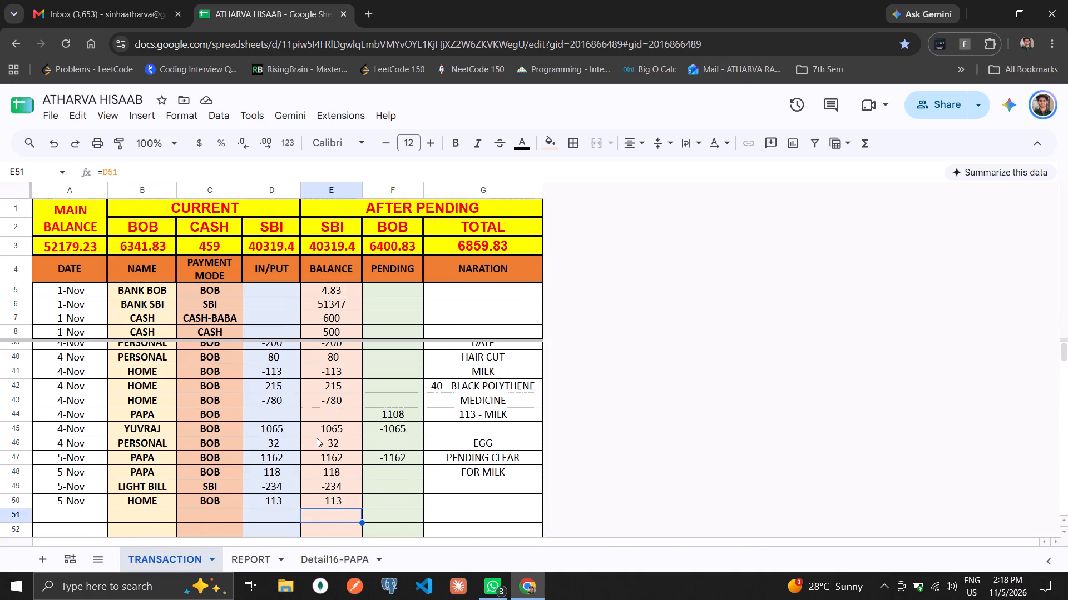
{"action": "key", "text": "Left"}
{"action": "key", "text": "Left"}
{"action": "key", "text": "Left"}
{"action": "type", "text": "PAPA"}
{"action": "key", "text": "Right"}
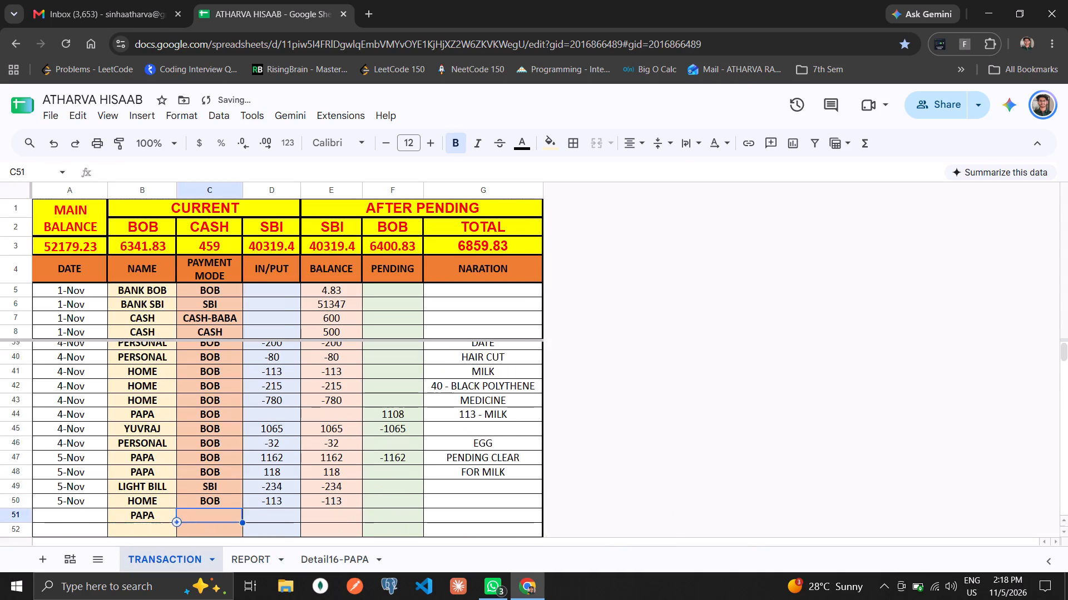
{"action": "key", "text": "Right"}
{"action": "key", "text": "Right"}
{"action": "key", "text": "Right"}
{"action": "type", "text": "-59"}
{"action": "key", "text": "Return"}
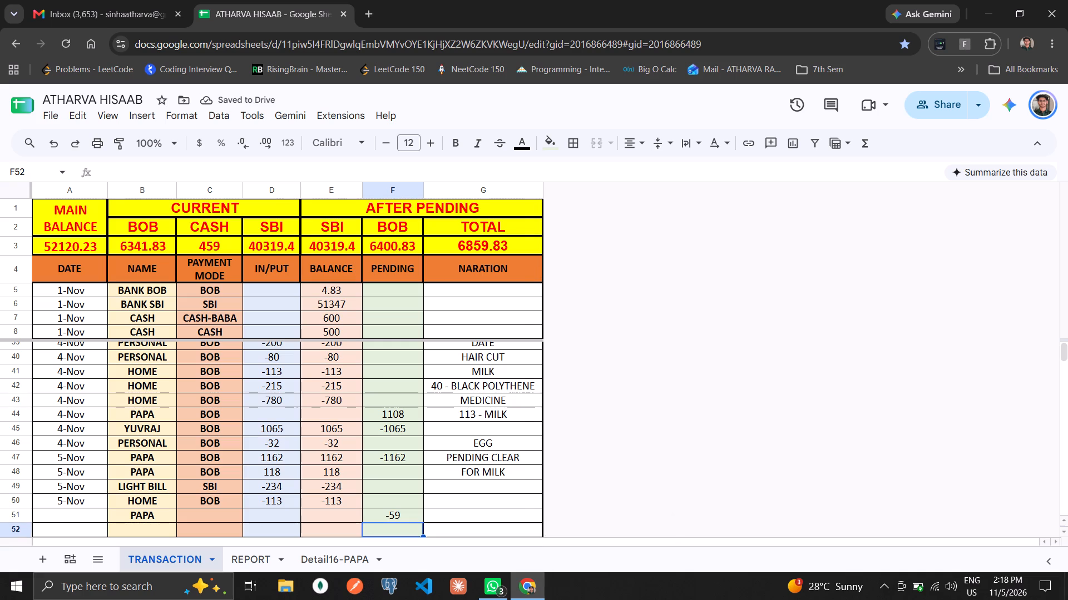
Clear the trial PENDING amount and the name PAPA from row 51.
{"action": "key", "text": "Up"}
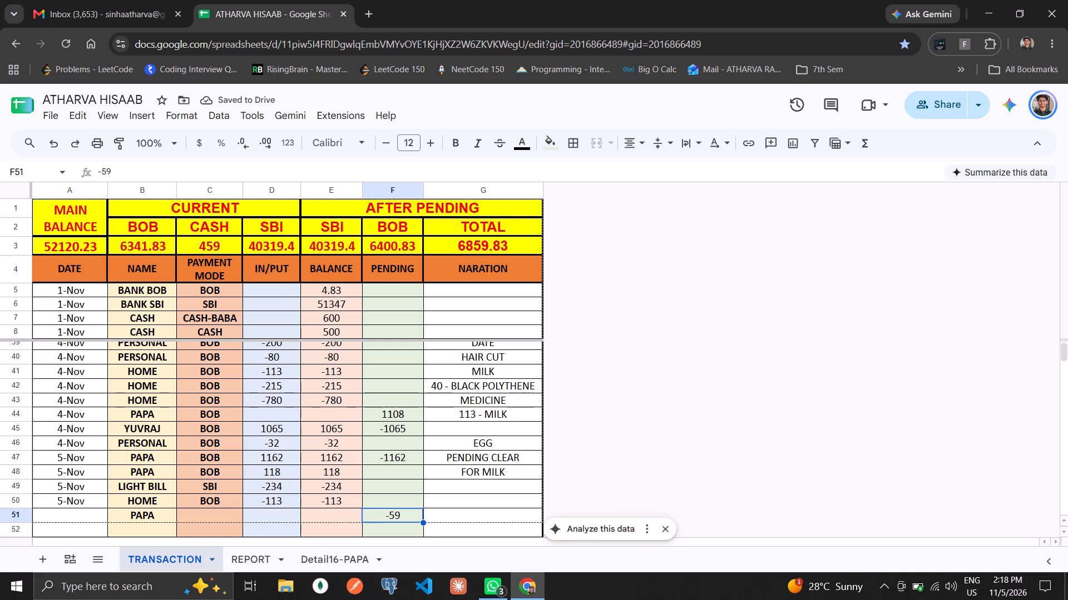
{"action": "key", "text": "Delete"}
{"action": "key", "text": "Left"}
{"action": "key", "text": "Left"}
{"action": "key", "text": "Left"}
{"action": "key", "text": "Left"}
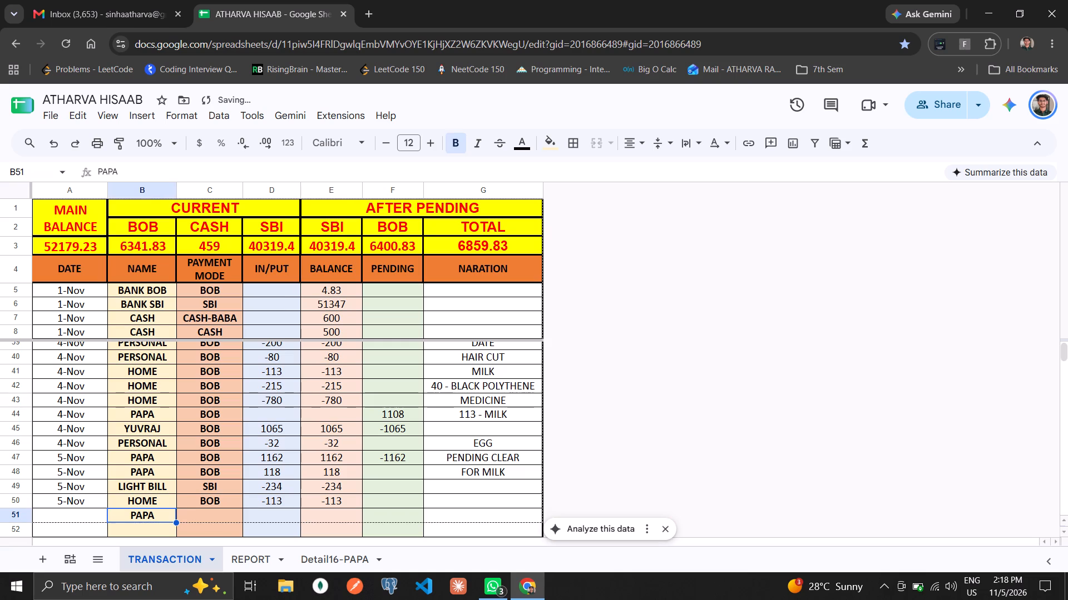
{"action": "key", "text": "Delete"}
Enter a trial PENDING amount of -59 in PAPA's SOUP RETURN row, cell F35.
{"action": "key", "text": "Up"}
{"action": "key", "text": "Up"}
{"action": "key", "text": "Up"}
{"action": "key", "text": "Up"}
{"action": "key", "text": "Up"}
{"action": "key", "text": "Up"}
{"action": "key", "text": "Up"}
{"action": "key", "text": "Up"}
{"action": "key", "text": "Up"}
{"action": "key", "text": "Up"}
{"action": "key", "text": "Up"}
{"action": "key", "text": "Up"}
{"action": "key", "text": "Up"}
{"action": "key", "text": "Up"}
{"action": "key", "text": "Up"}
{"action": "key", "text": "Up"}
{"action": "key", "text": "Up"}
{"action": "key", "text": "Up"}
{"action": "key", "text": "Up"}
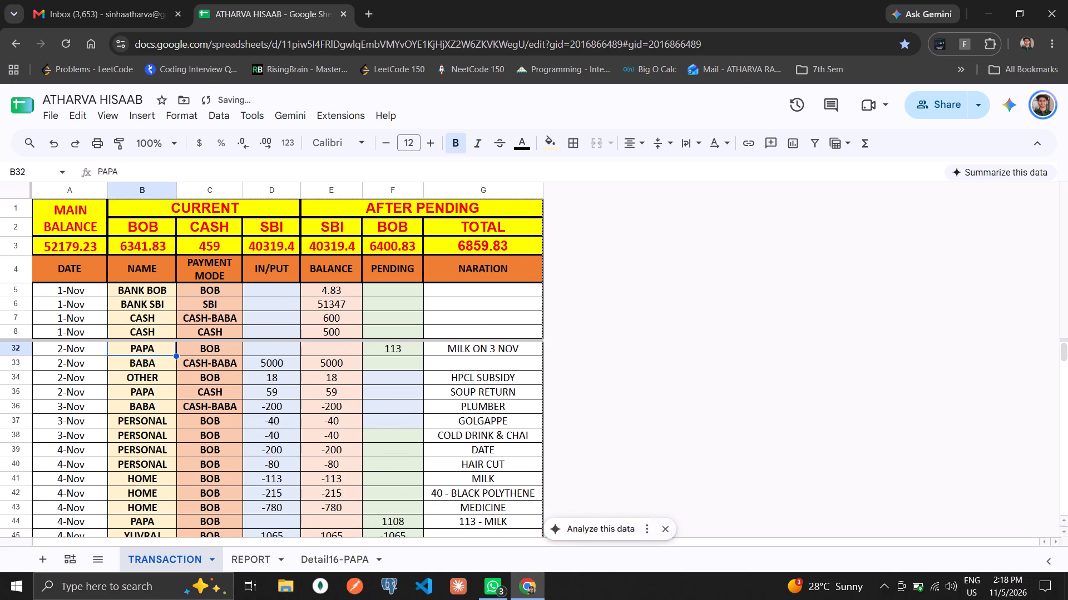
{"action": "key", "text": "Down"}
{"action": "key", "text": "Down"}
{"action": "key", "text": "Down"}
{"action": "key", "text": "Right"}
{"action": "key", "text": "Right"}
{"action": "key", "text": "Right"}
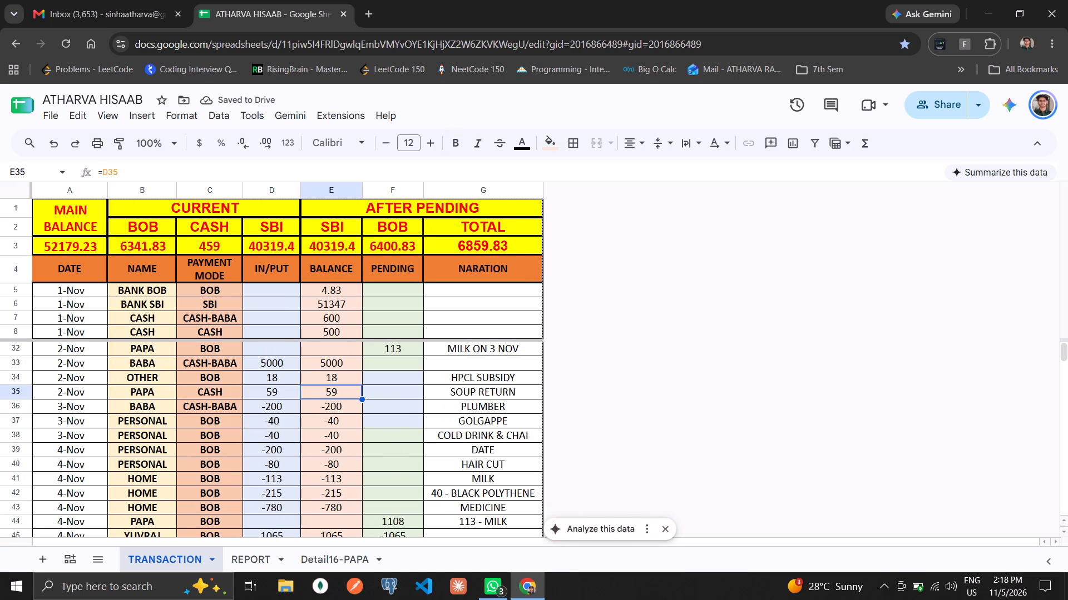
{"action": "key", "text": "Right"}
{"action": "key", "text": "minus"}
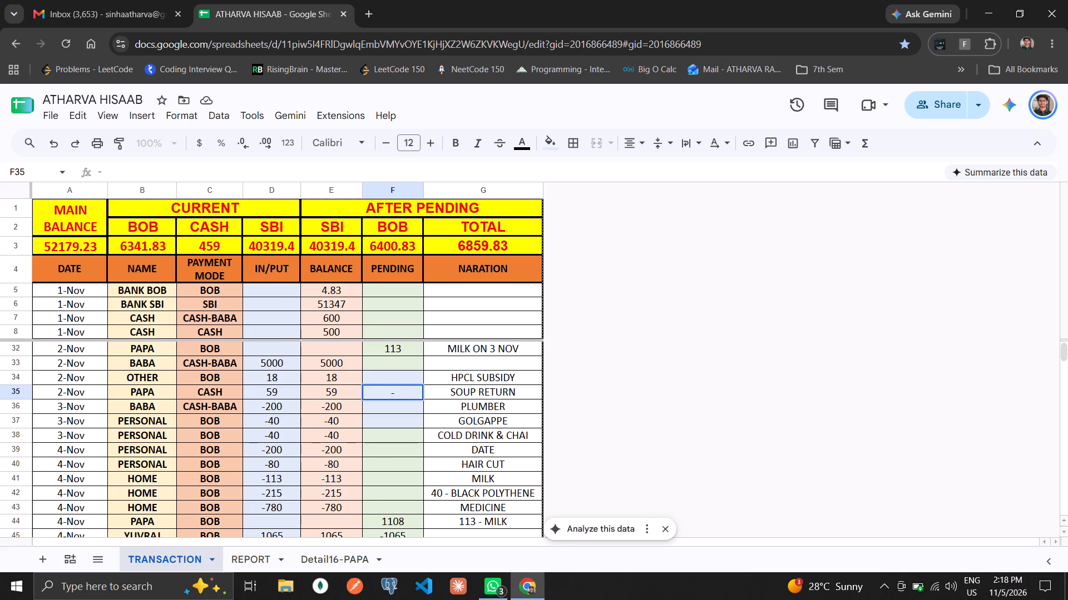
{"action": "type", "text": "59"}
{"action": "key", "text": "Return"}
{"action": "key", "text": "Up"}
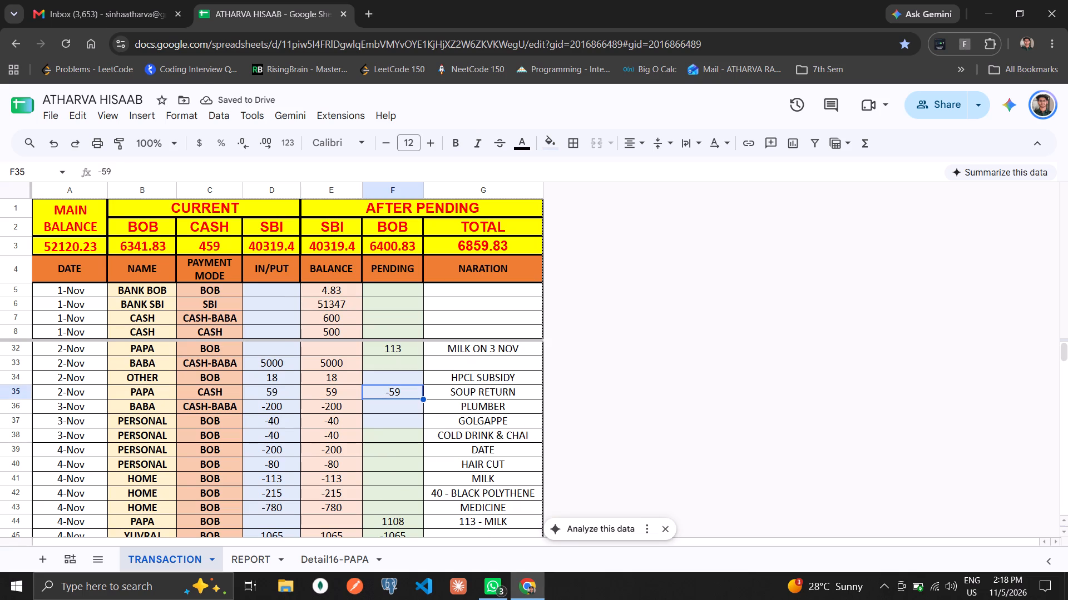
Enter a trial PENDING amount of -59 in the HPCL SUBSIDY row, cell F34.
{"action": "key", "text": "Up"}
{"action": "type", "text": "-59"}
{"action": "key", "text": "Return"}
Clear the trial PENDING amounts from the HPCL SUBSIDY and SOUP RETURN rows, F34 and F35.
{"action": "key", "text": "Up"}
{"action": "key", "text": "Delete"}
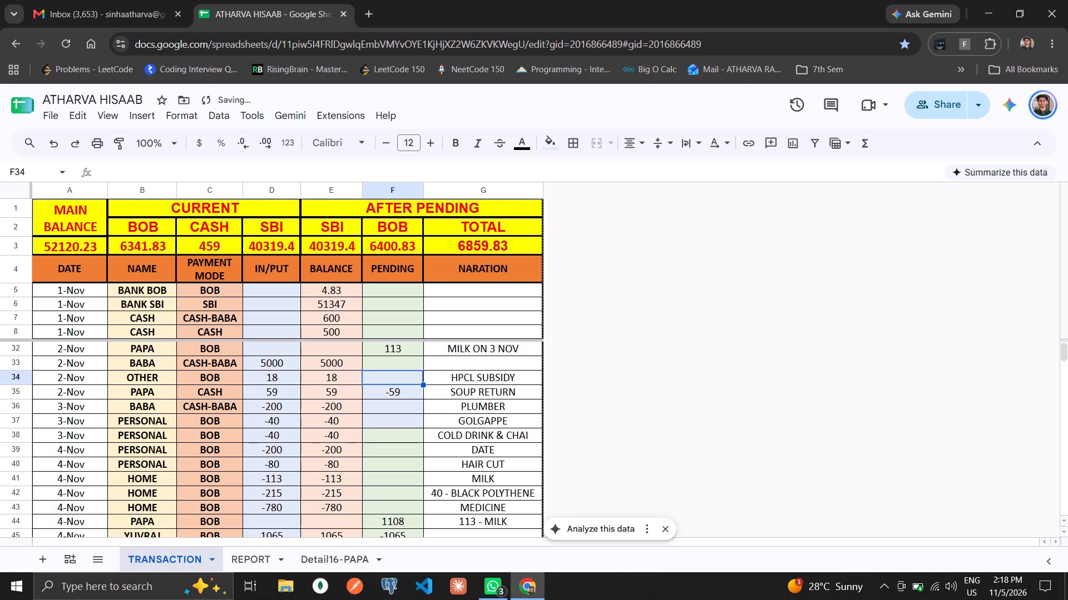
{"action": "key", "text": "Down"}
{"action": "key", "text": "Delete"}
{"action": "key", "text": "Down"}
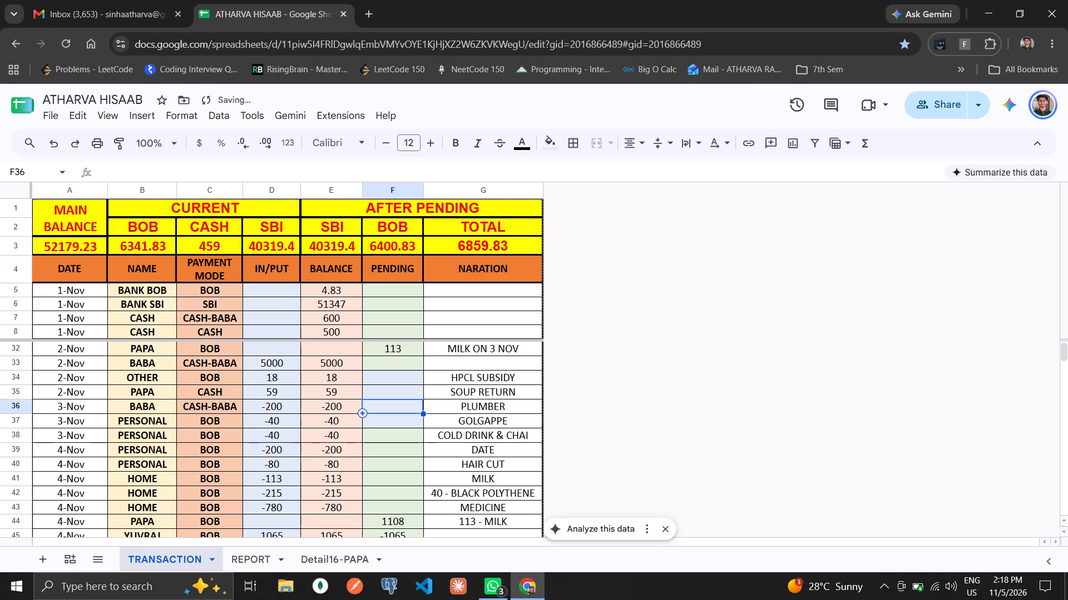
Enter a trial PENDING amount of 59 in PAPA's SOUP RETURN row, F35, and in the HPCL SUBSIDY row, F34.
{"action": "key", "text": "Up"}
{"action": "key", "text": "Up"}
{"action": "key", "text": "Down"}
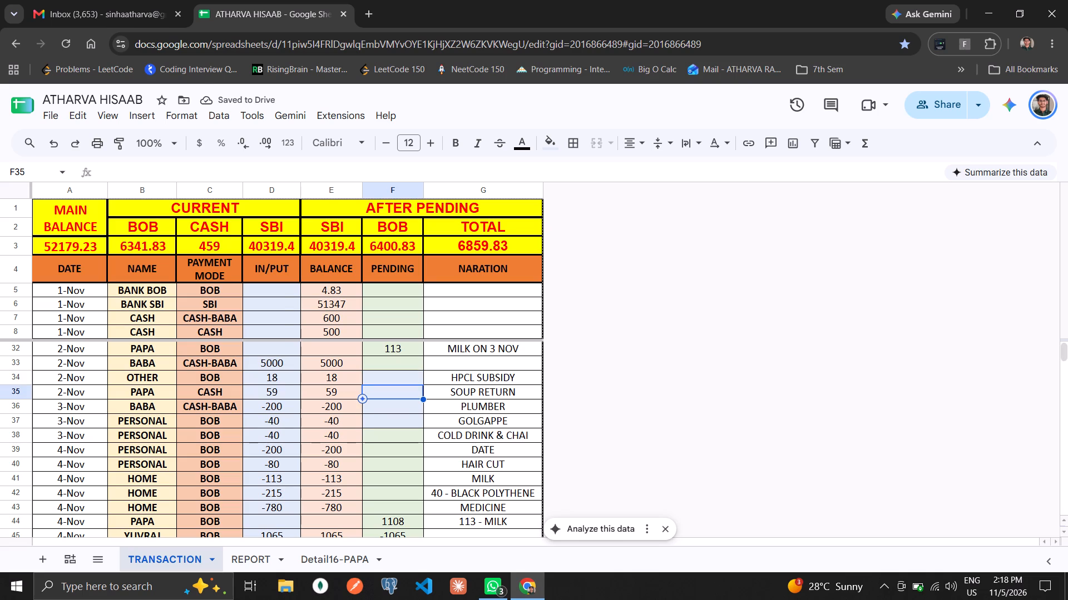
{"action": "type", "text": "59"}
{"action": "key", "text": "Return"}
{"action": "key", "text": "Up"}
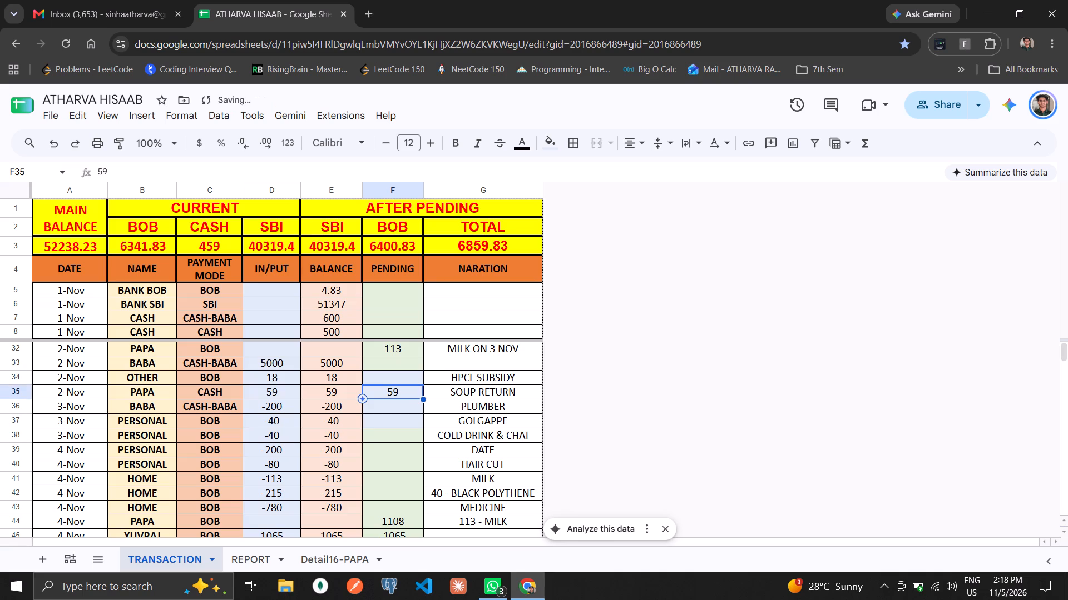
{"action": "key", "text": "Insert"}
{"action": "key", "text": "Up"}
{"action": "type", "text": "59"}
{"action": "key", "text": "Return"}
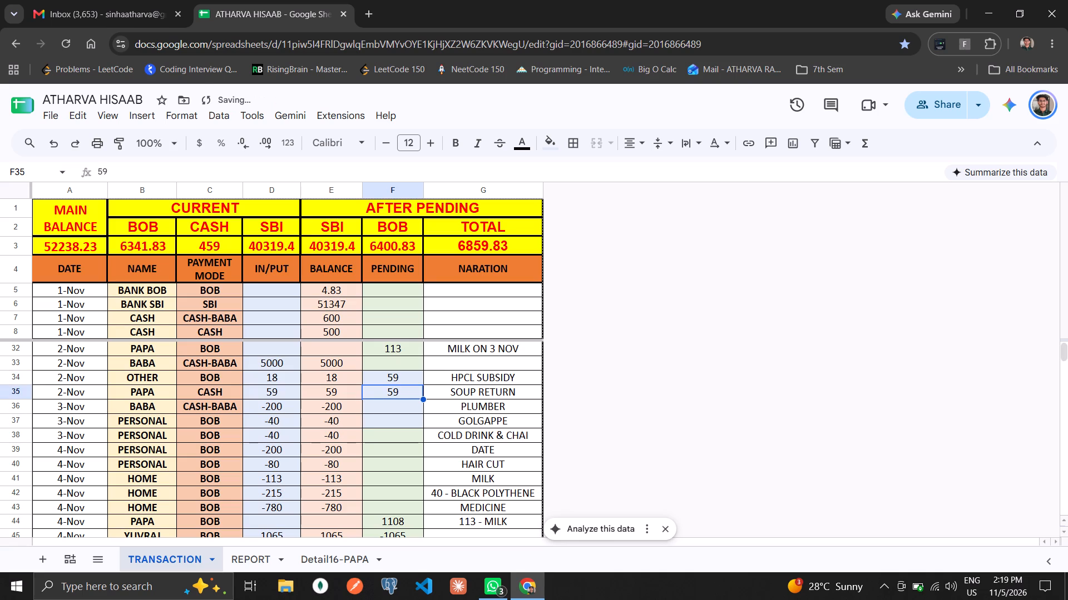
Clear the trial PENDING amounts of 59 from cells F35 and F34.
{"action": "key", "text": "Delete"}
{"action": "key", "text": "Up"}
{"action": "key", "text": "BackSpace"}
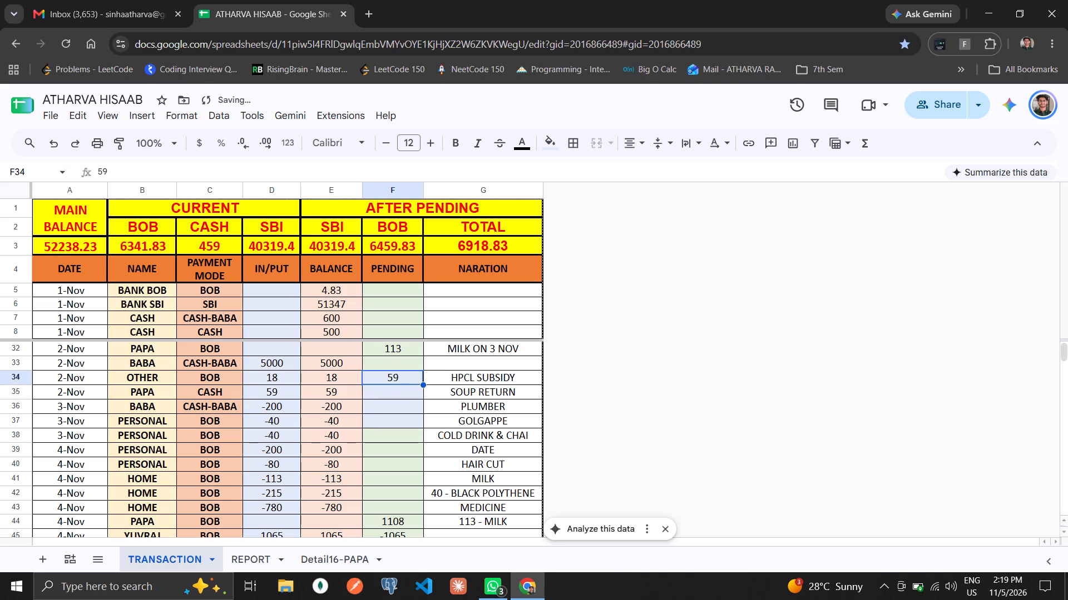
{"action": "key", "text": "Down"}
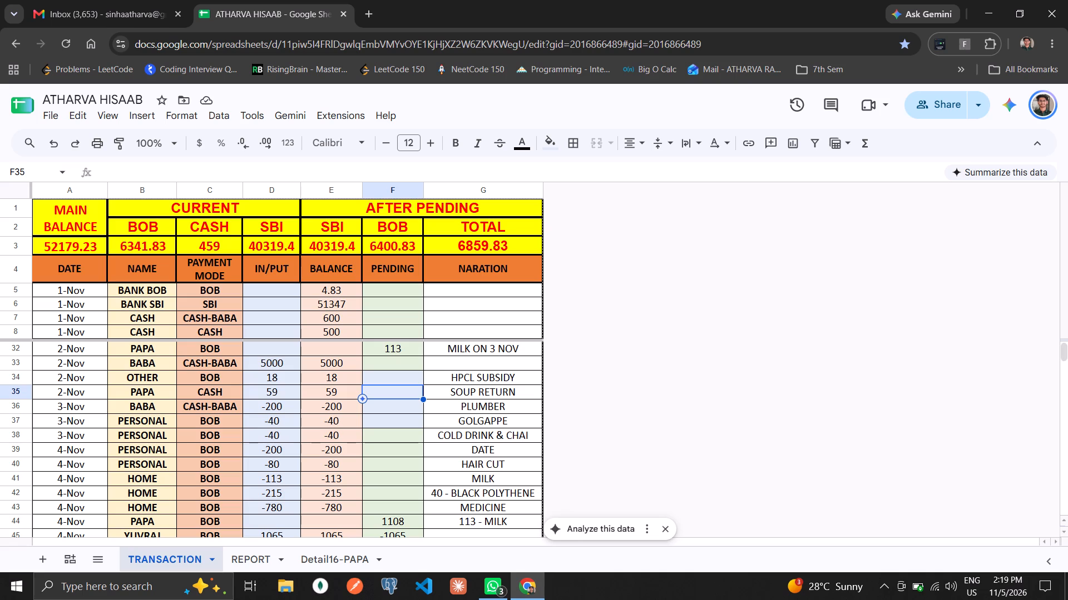
Examine the PENDING entries between the HPCL SUBSIDY row 34 and MUMMY's PUSHPA row 30.
{"action": "key", "text": "Up"}
{"action": "key", "text": "Up"}
{"action": "key", "text": "Up"}
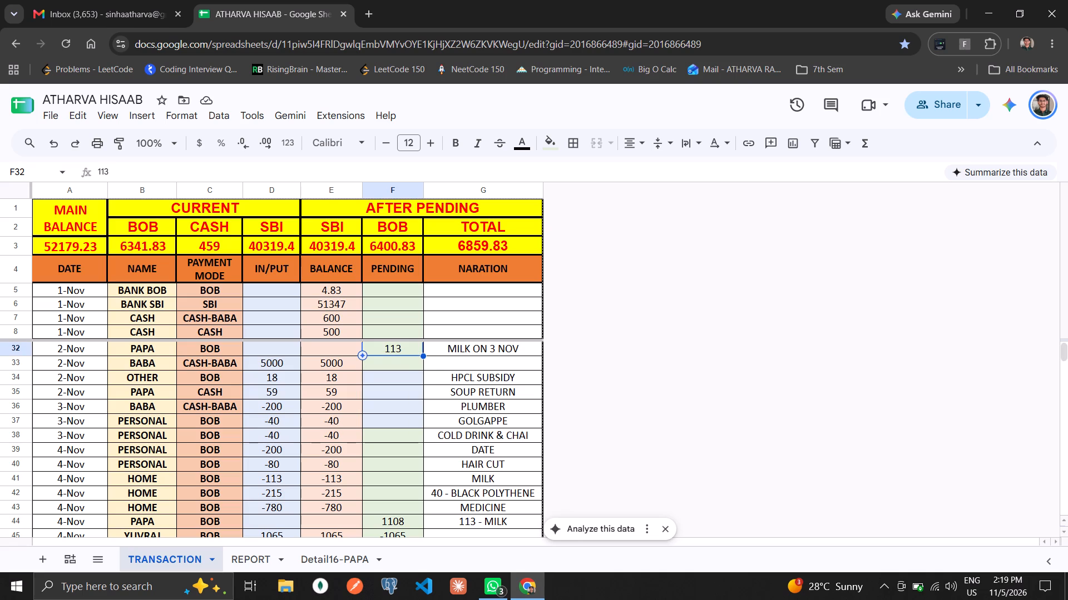
{"action": "key", "text": "Up"}
{"action": "key", "text": "Up"}
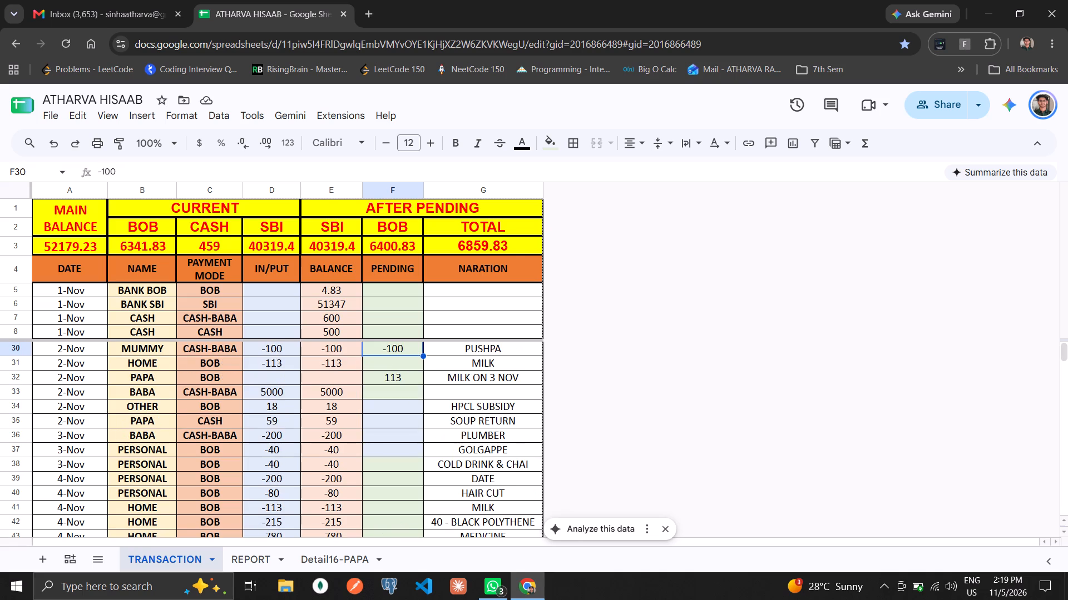
{"action": "key", "text": "Down"}
{"action": "key", "text": "Down"}
{"action": "key", "text": "Down"}
{"action": "key", "text": "Down"}
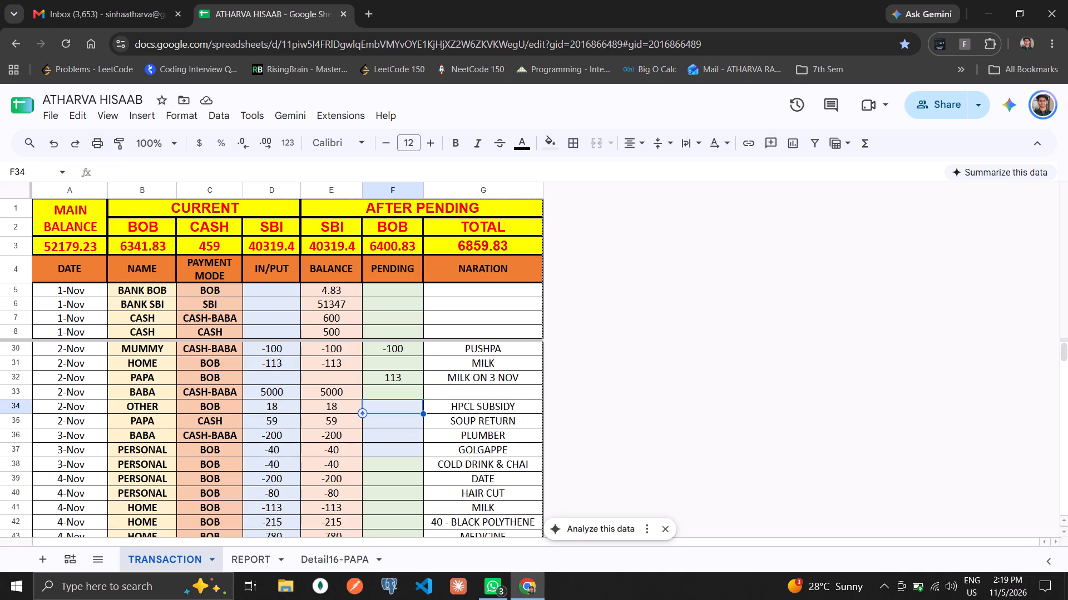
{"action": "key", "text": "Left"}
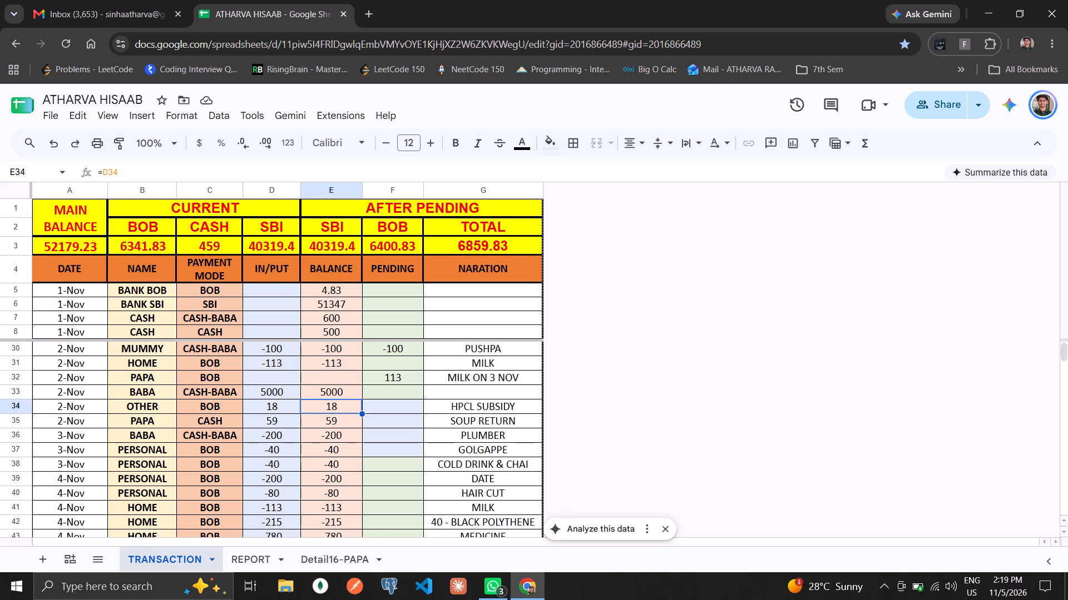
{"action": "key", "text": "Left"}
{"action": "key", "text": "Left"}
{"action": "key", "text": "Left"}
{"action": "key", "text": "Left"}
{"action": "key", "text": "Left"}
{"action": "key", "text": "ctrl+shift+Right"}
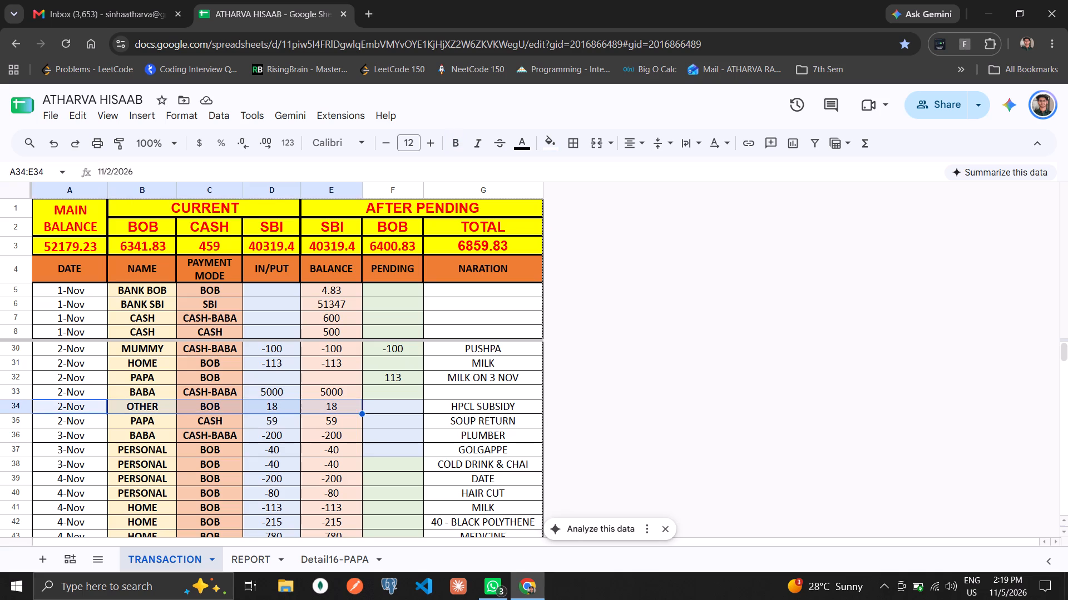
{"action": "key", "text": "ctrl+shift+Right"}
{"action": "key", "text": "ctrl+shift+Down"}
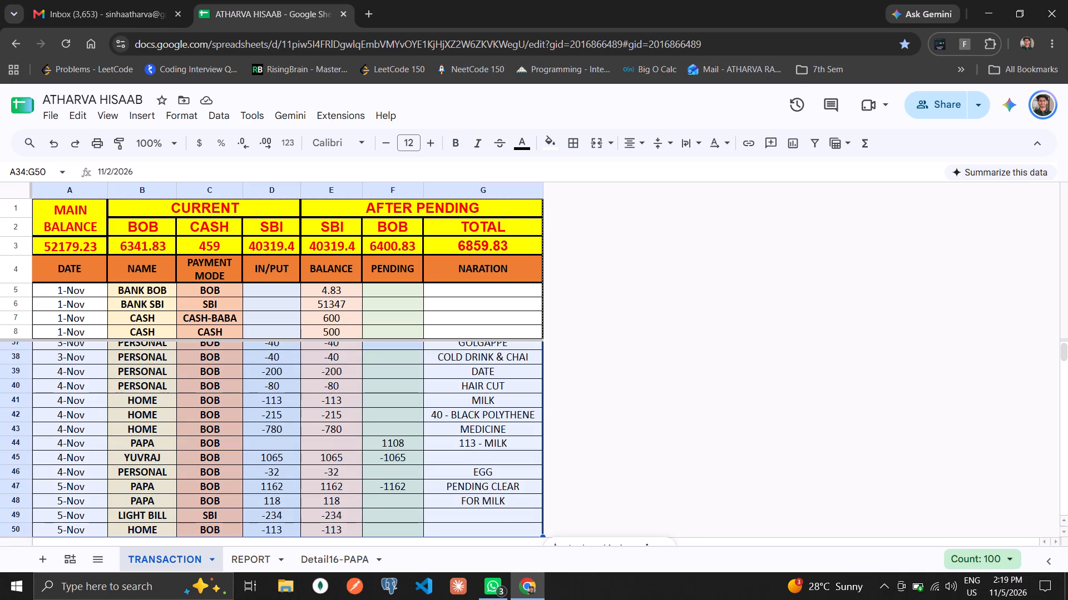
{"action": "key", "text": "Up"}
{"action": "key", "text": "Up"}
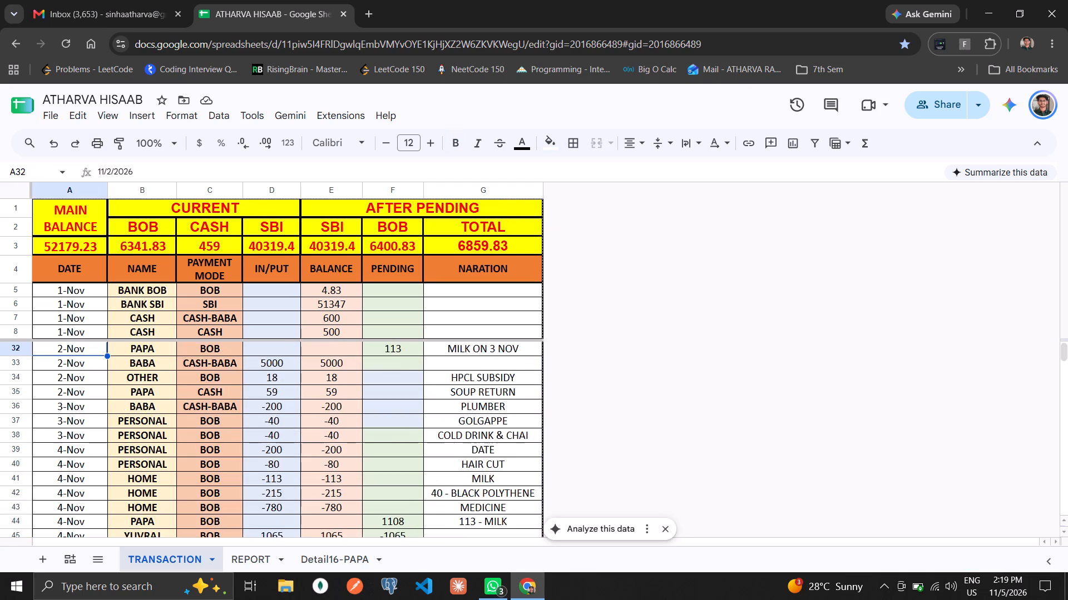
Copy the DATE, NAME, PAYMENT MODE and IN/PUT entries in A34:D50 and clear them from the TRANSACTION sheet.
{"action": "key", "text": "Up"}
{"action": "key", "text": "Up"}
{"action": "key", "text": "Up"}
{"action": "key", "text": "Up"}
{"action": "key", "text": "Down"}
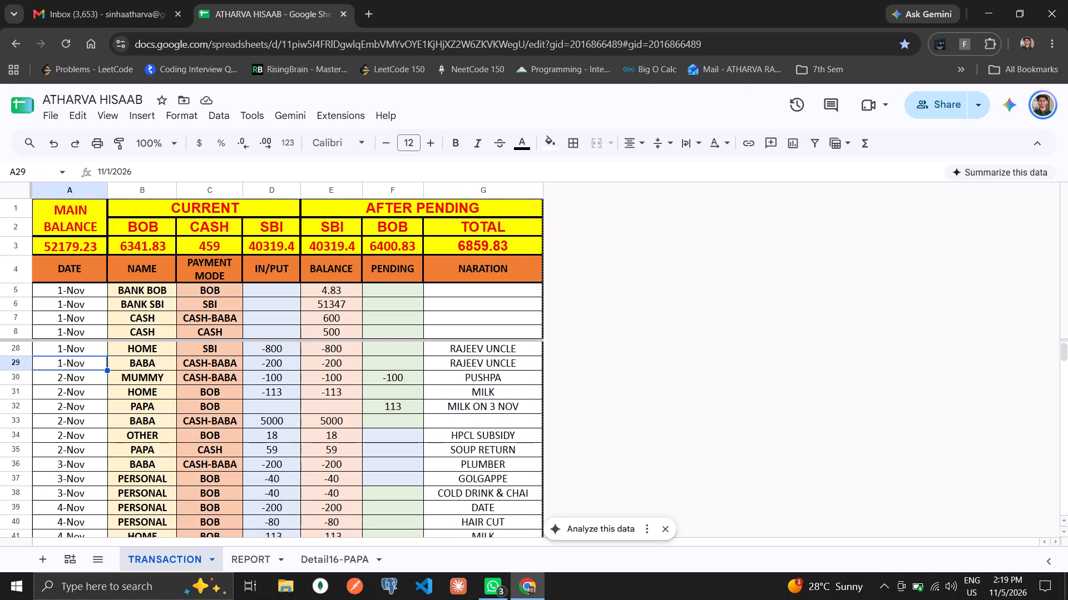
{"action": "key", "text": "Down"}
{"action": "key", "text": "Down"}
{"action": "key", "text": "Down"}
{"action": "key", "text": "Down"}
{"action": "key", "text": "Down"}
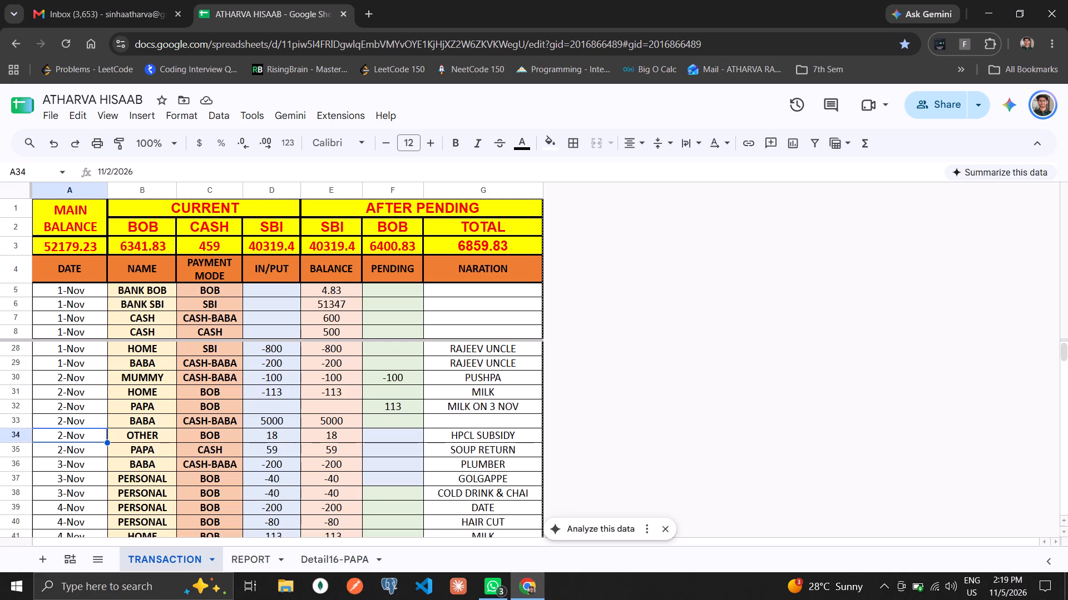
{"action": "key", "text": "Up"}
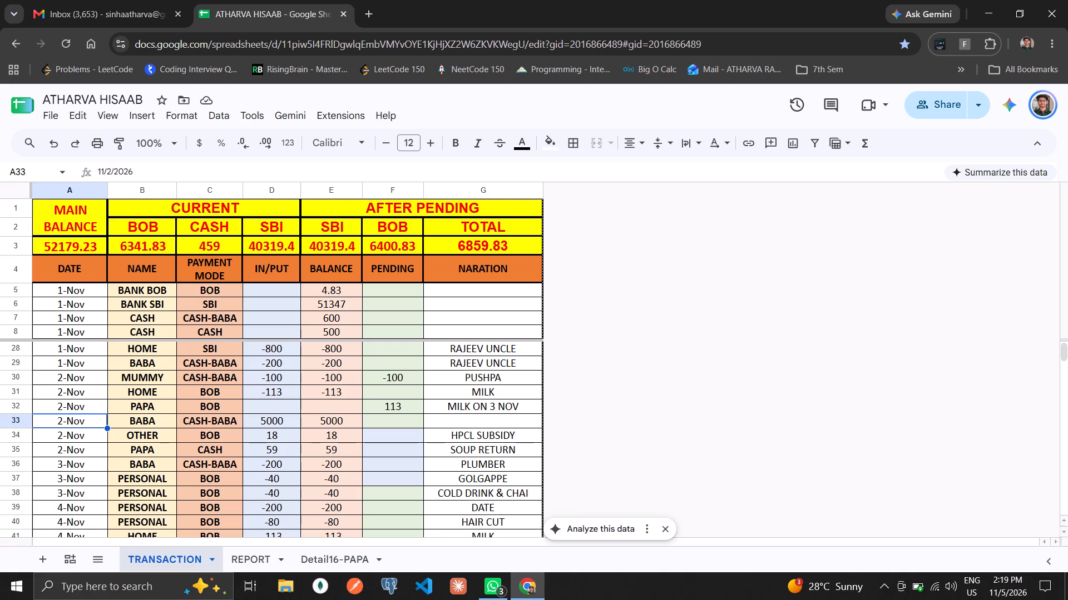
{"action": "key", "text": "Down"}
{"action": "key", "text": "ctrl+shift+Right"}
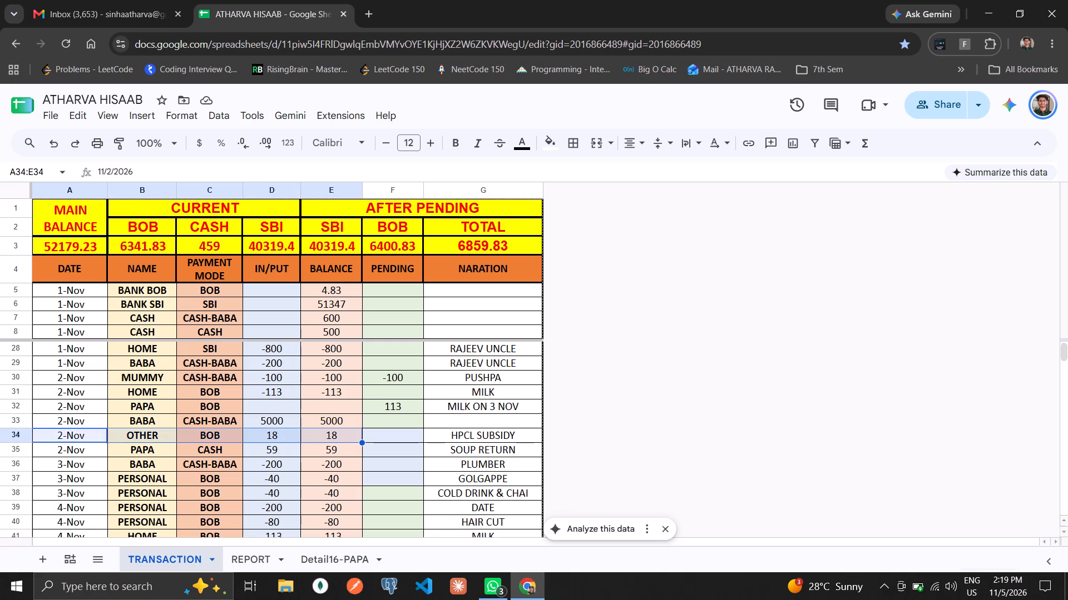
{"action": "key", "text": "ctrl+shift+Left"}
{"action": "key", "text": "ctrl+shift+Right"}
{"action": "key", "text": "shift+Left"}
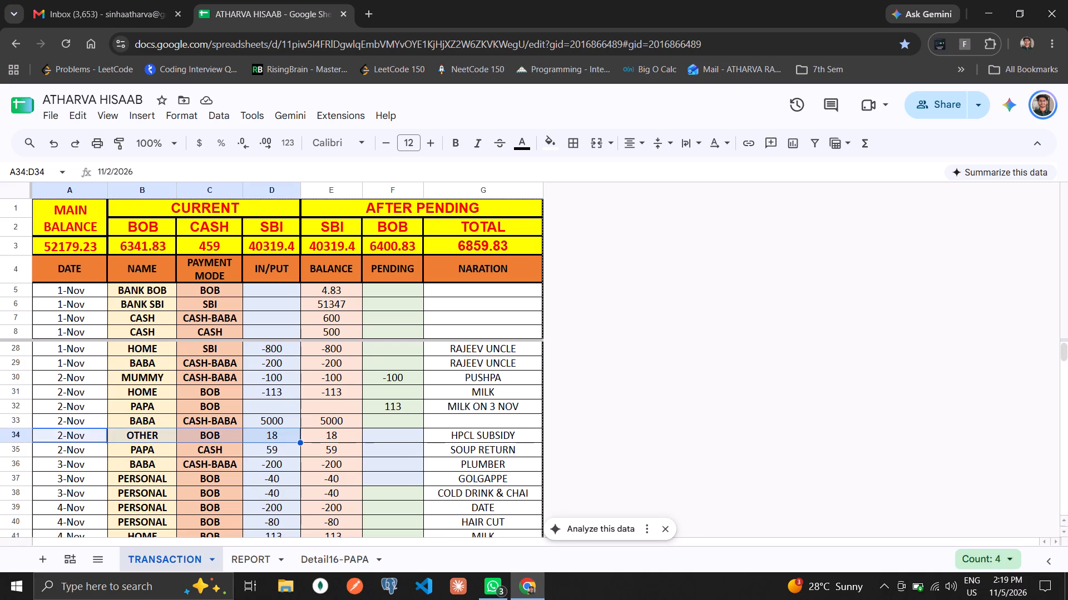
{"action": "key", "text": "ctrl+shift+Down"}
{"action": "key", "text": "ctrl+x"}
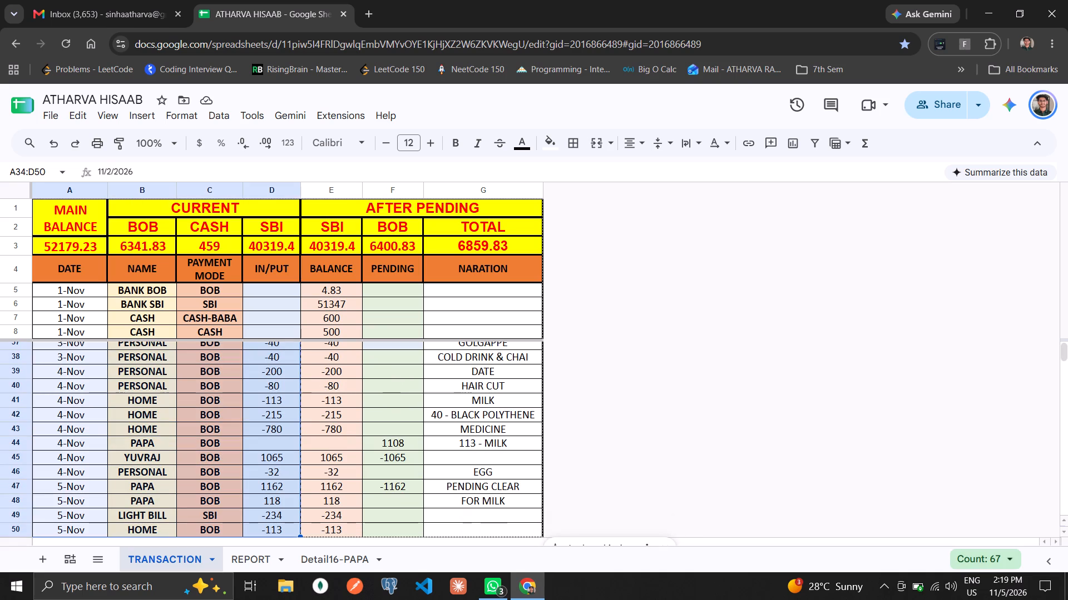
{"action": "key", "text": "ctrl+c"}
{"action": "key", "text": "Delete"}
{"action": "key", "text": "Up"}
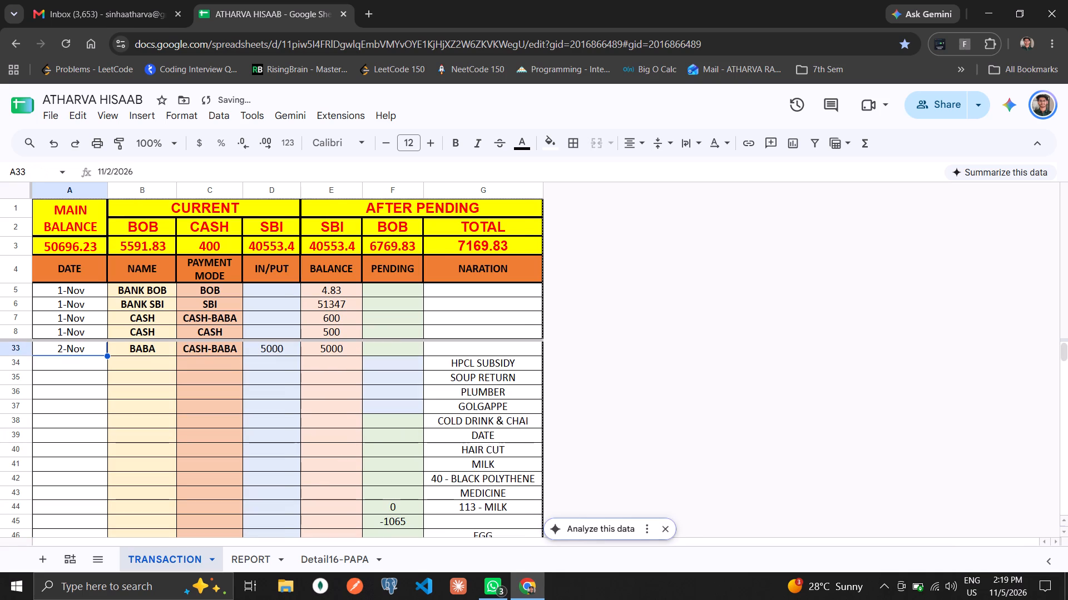
Check the header balances and the PENDING column from row 34 down past the PENDING CLEAR row 47.
{"action": "key", "text": "Up"}
{"action": "key", "text": "Up"}
{"action": "key", "text": "Down"}
{"action": "key", "text": "Down"}
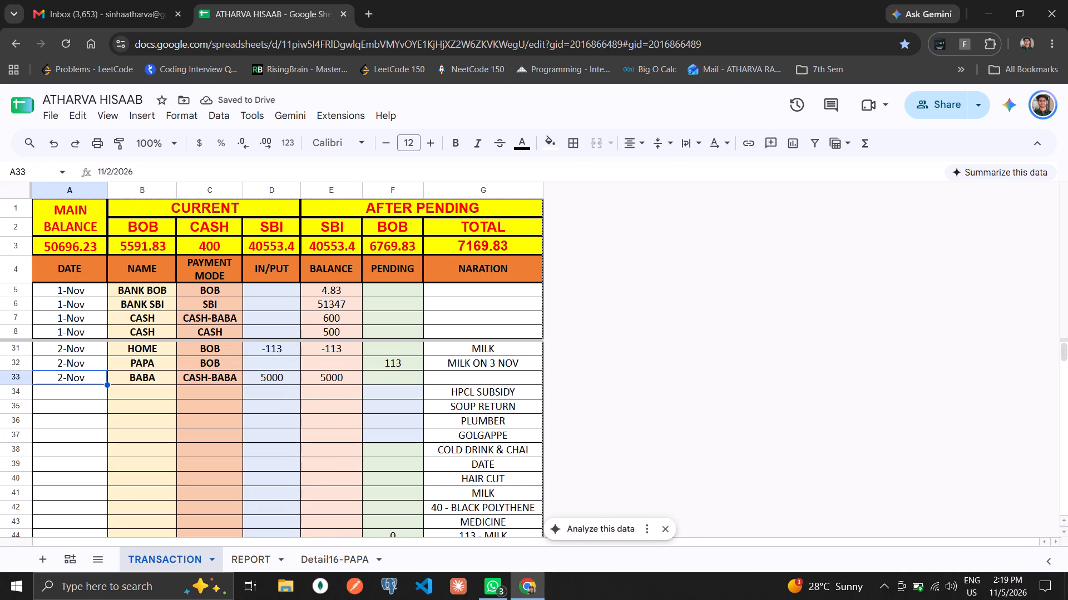
{"action": "key", "text": "Down"}
{"action": "key", "text": "ctrl+Right"}
{"action": "key", "text": "Left"}
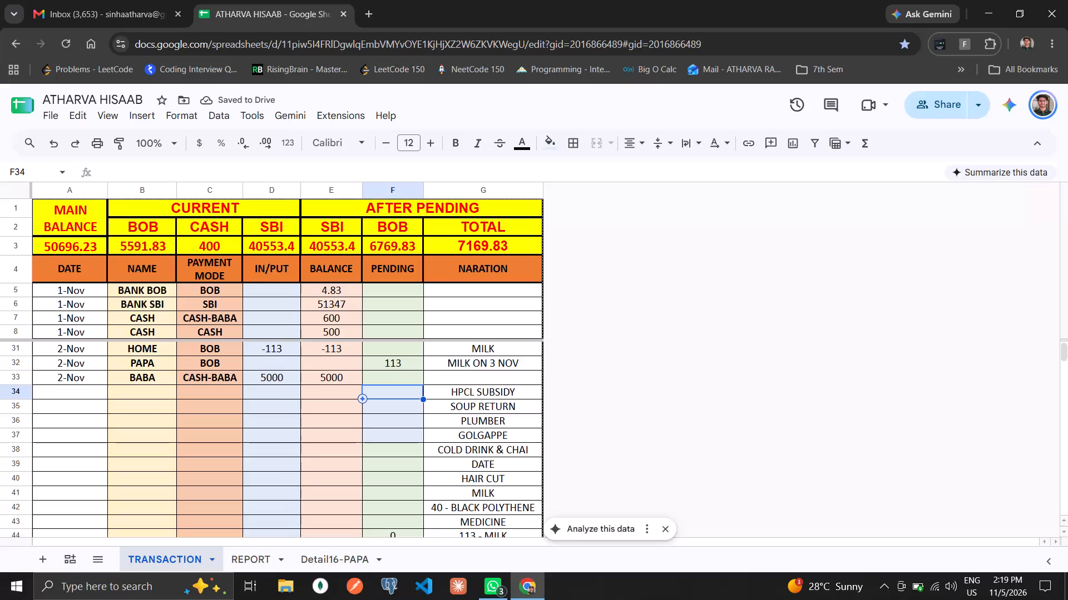
{"action": "key", "text": "ctrl+Down"}
{"action": "key", "text": "Down"}
{"action": "key", "text": "Down"}
{"action": "key", "text": "Down"}
{"action": "key", "text": "Down"}
{"action": "key", "text": "Up"}
{"action": "key", "text": "Up"}
{"action": "key", "text": "Up"}
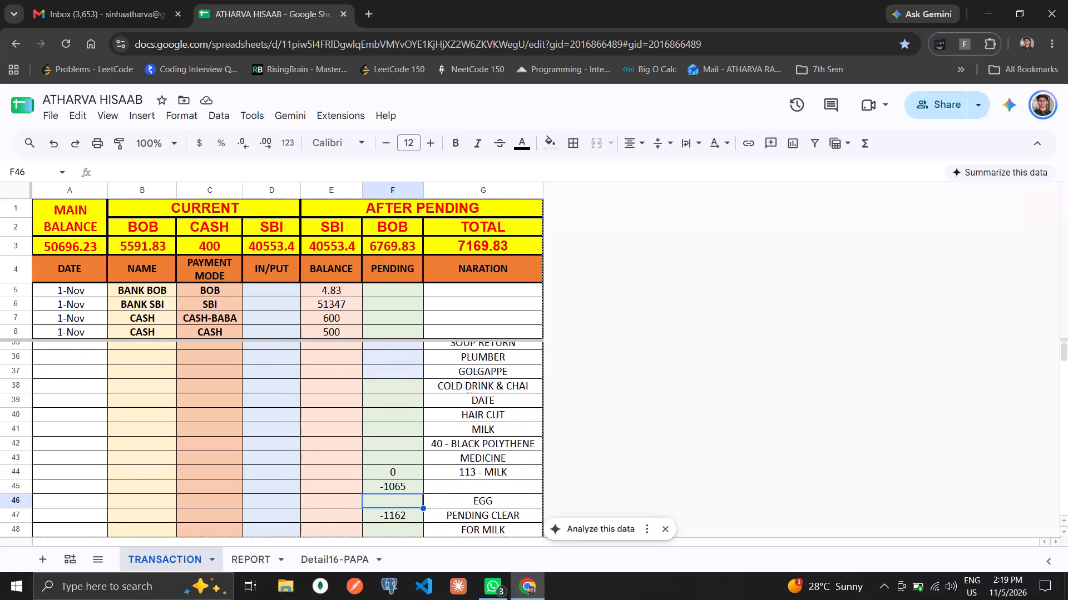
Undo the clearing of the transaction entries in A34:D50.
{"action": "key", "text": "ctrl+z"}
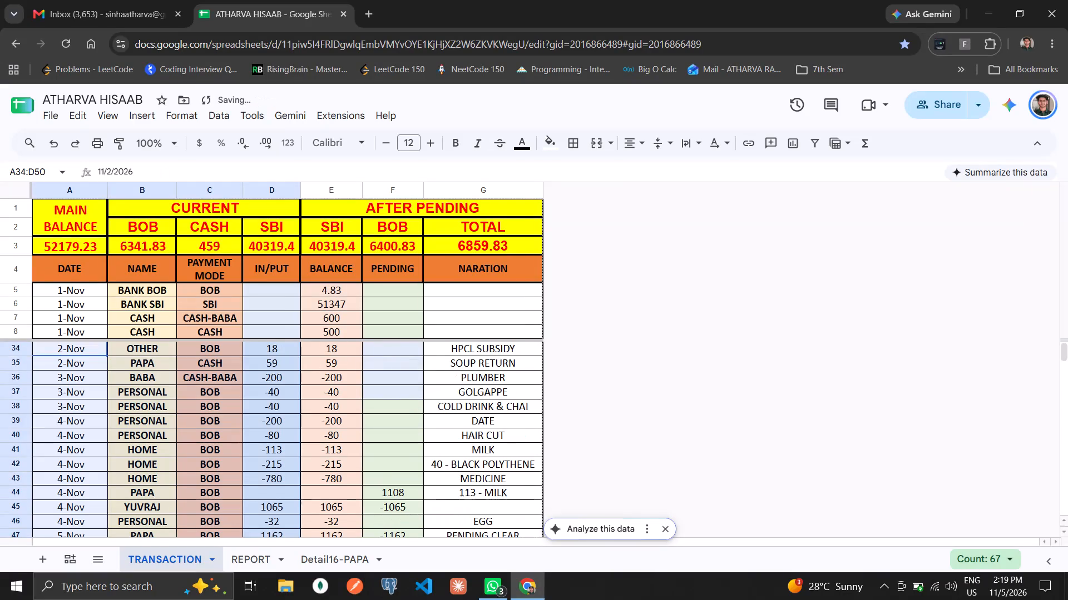